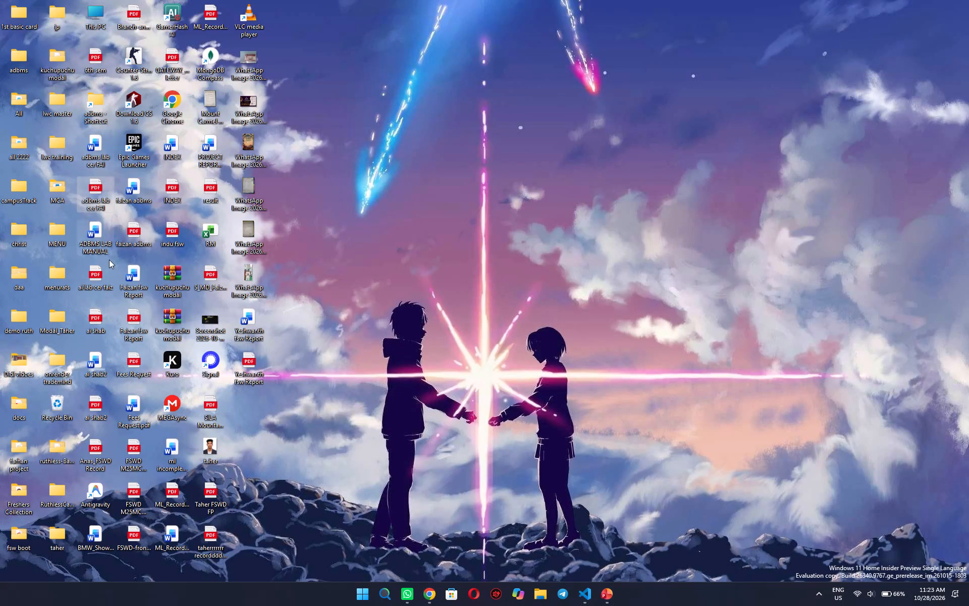
Open the ADBMS LAB MANUAL Word document from the desktop and maximize its window.
{"action": "double_click", "coordinate": [93, 225]}
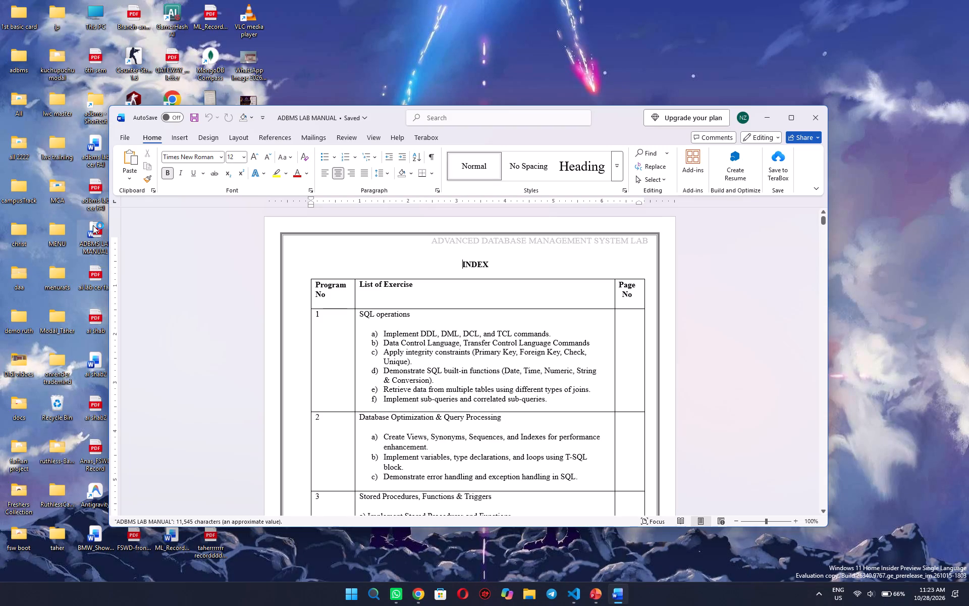
{"action": "left_click", "coordinate": [786, 111]}
Copy the database name PersonalLoanDB from the USE statement under DDL COMMANDS on page 3.
{"action": "scroll", "coordinate": [625, 410], "scroll_direction": "down", "scroll_amount": 20}
{"action": "scroll", "coordinate": [625, 410], "scroll_direction": "down", "scroll_amount": 15}
{"action": "scroll", "coordinate": [625, 410], "scroll_direction": "up", "scroll_amount": 2}
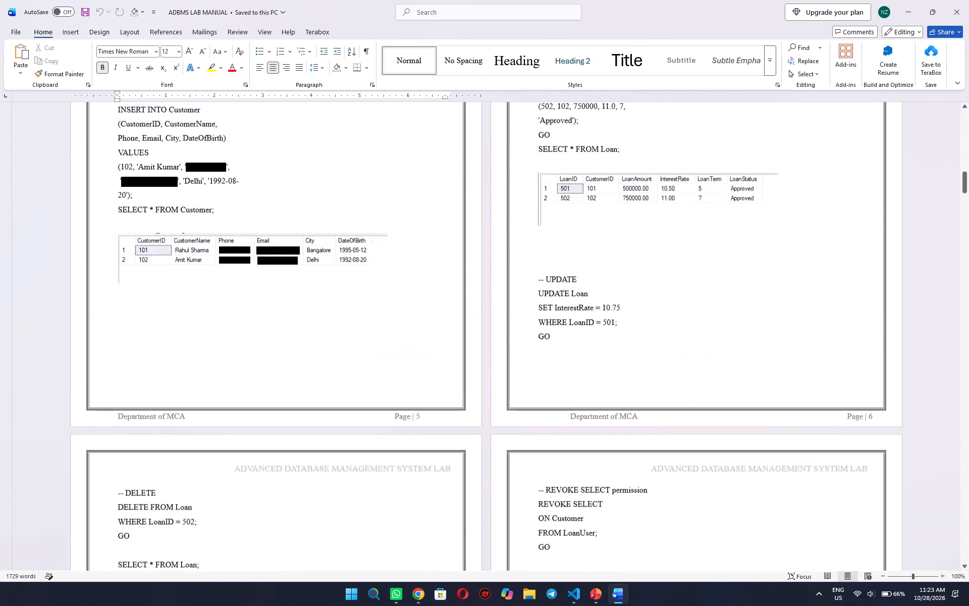
{"action": "scroll", "coordinate": [625, 410], "scroll_direction": "up", "scroll_amount": 1}
{"action": "scroll", "coordinate": [625, 410], "scroll_direction": "down", "scroll_amount": 1}
{"action": "scroll", "coordinate": [416, 445], "scroll_direction": "down", "scroll_amount": 1}
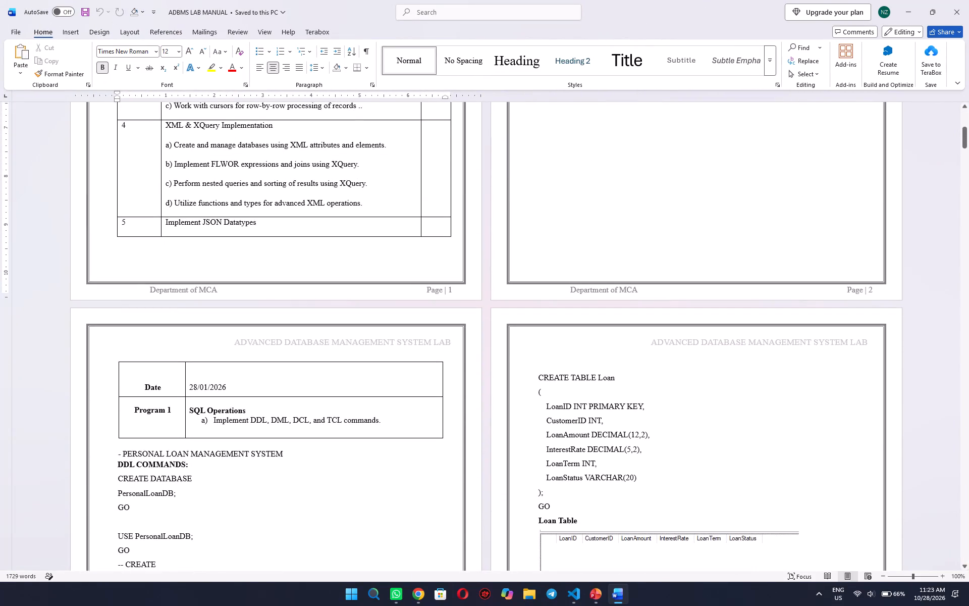
{"action": "scroll", "coordinate": [416, 445], "scroll_direction": "down", "scroll_amount": 2}
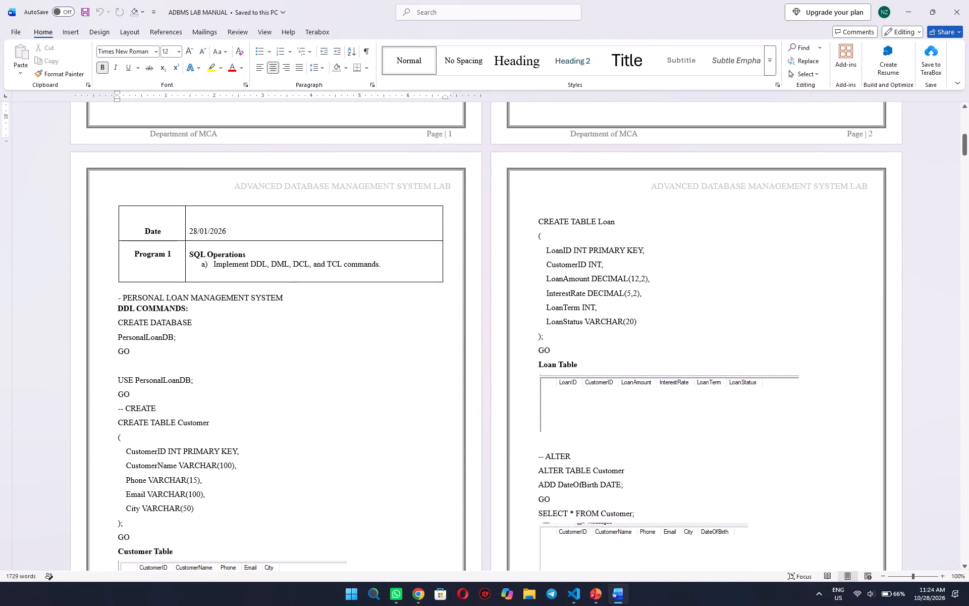
{"action": "double_click", "coordinate": [148, 377]}
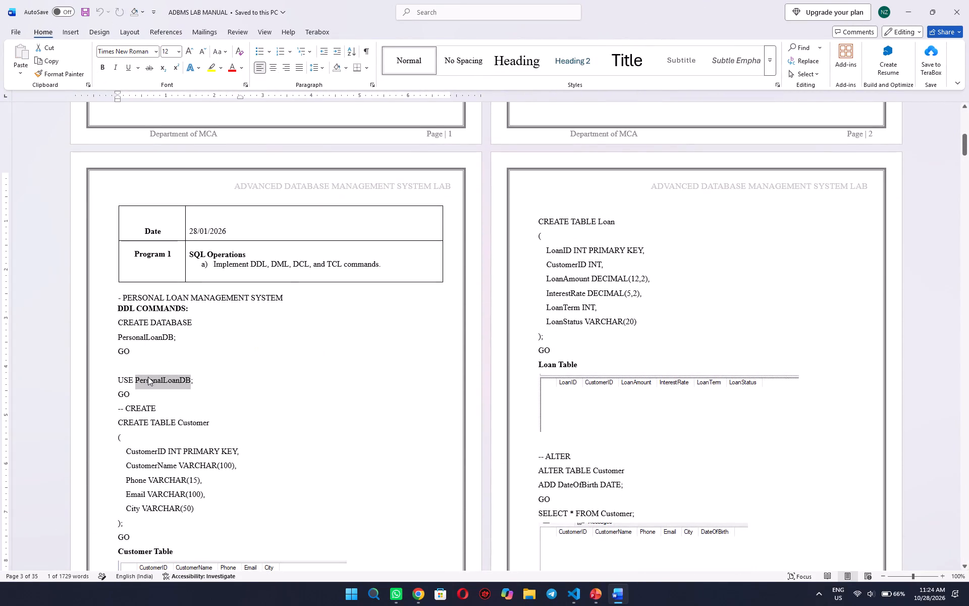
{"action": "key", "text": "ctrl+c"}
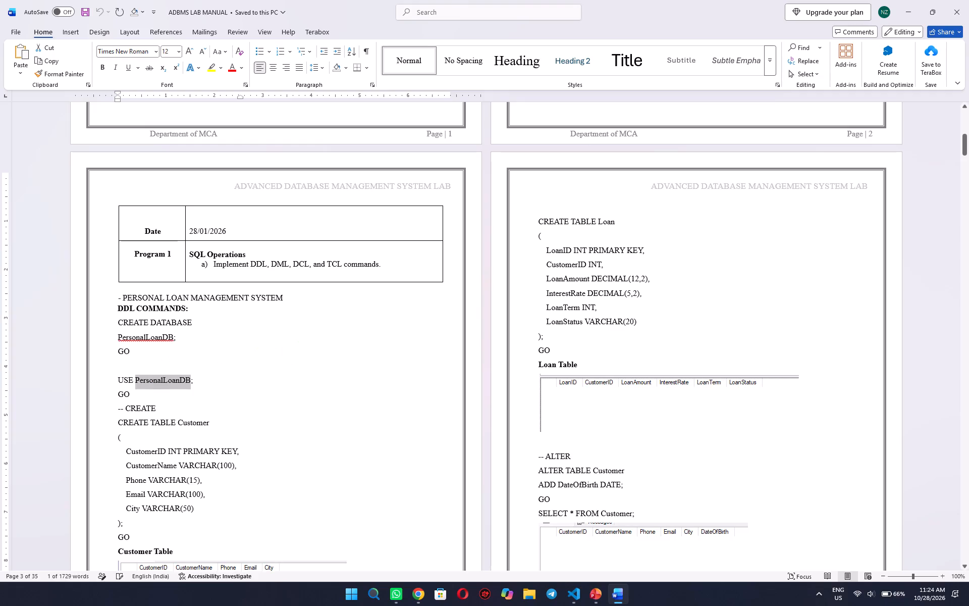
Search the document for PersonalLoanDB, look through the matches by heading, page and result, and close the search.
{"action": "scroll", "coordinate": [375, 374], "scroll_direction": "down", "scroll_amount": 8}
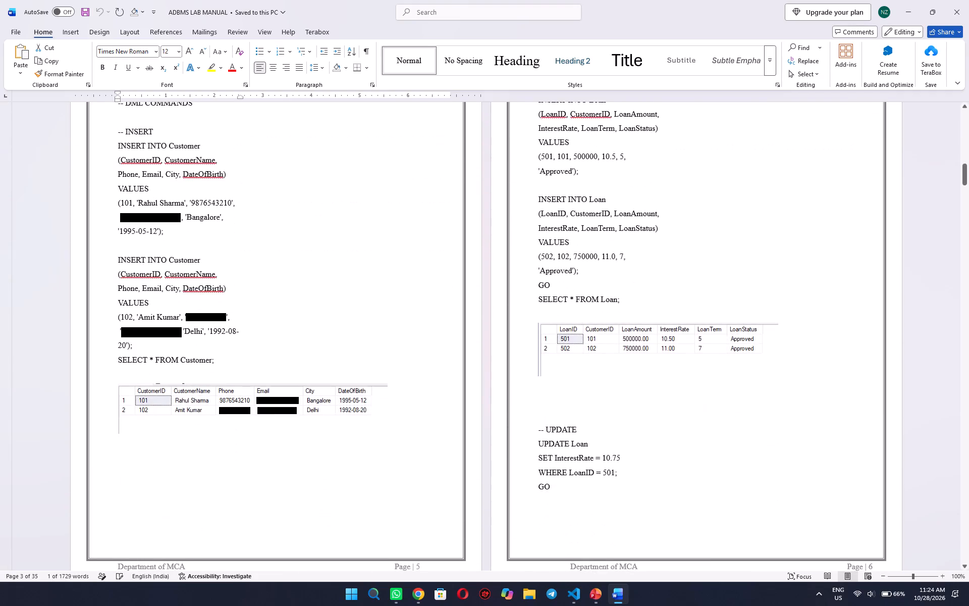
{"action": "scroll", "coordinate": [375, 374], "scroll_direction": "down", "scroll_amount": 5}
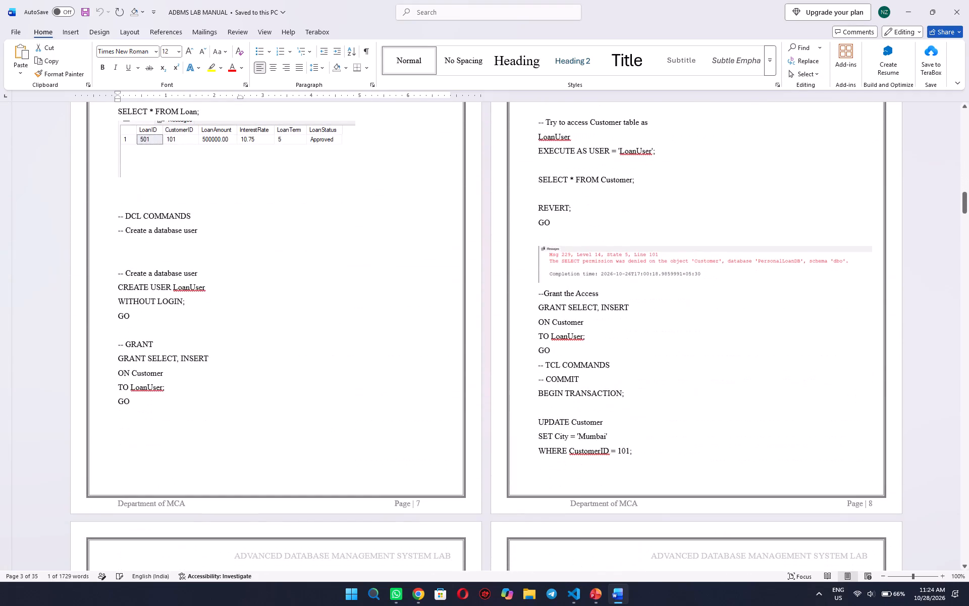
{"action": "key", "text": "ctrl+f"}
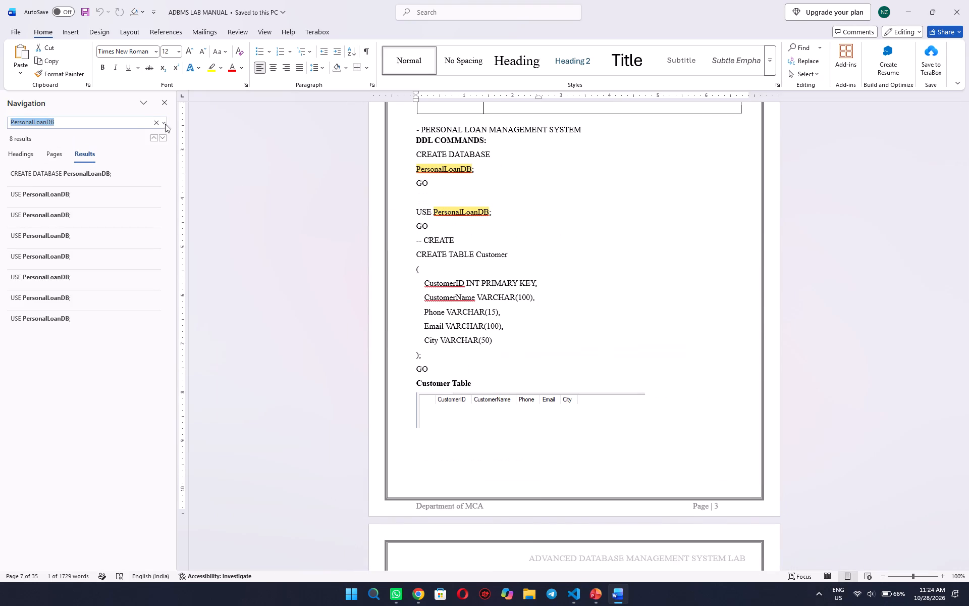
{"action": "left_click", "coordinate": [143, 103]}
{"action": "left_click", "coordinate": [143, 103]}
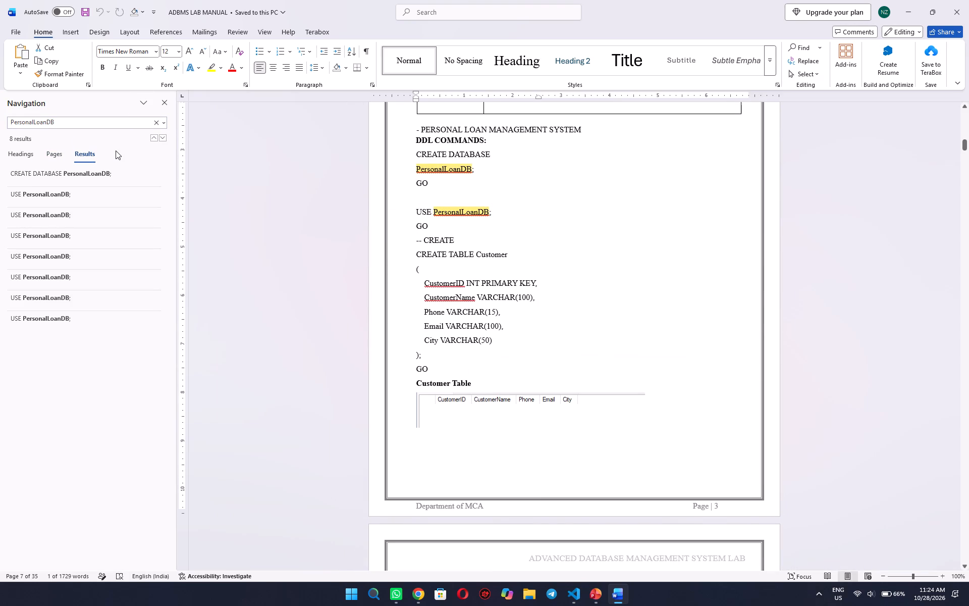
{"action": "left_click", "coordinate": [28, 158]}
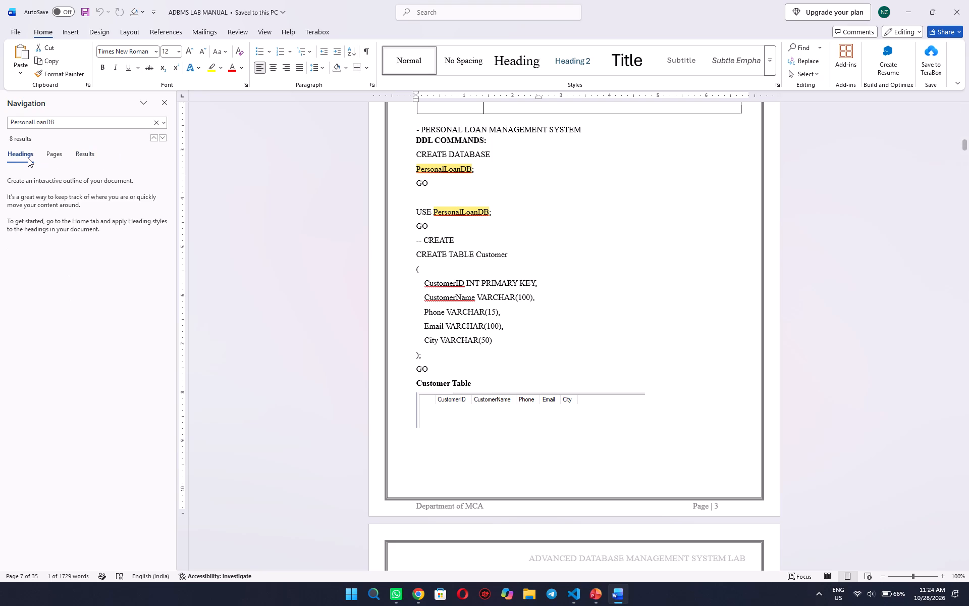
{"action": "left_click", "coordinate": [58, 153]}
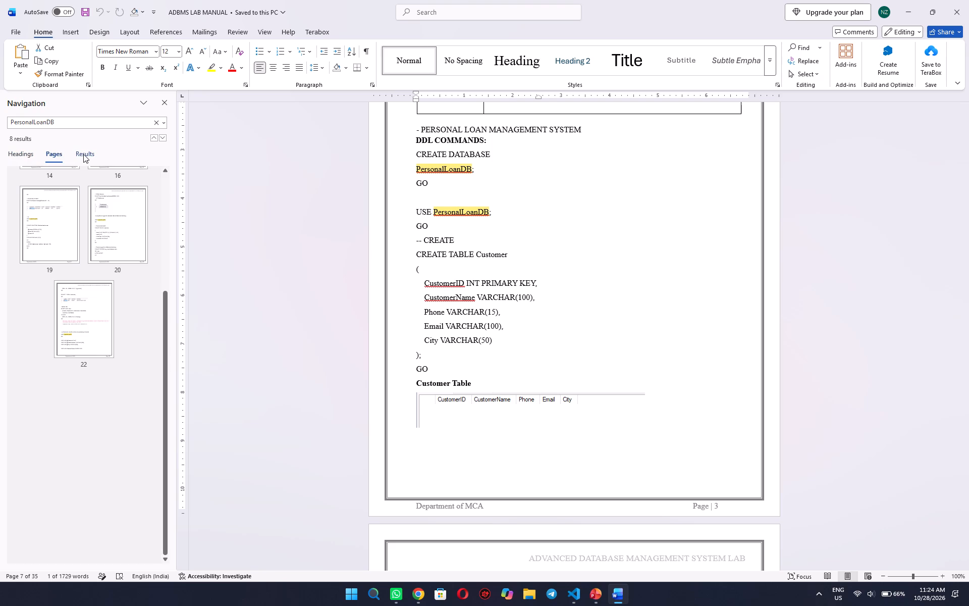
{"action": "left_click", "coordinate": [83, 154]}
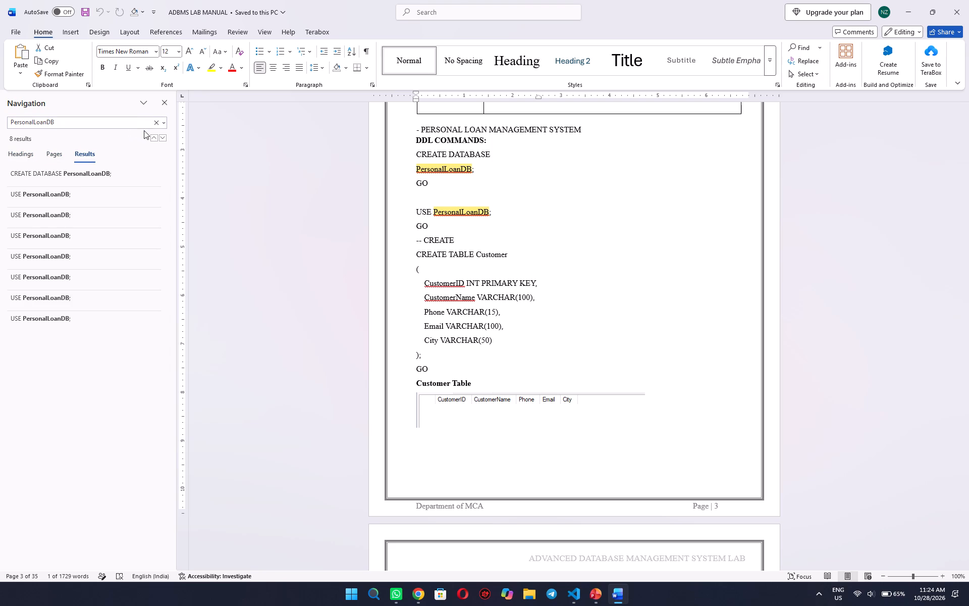
{"action": "left_click", "coordinate": [163, 135]}
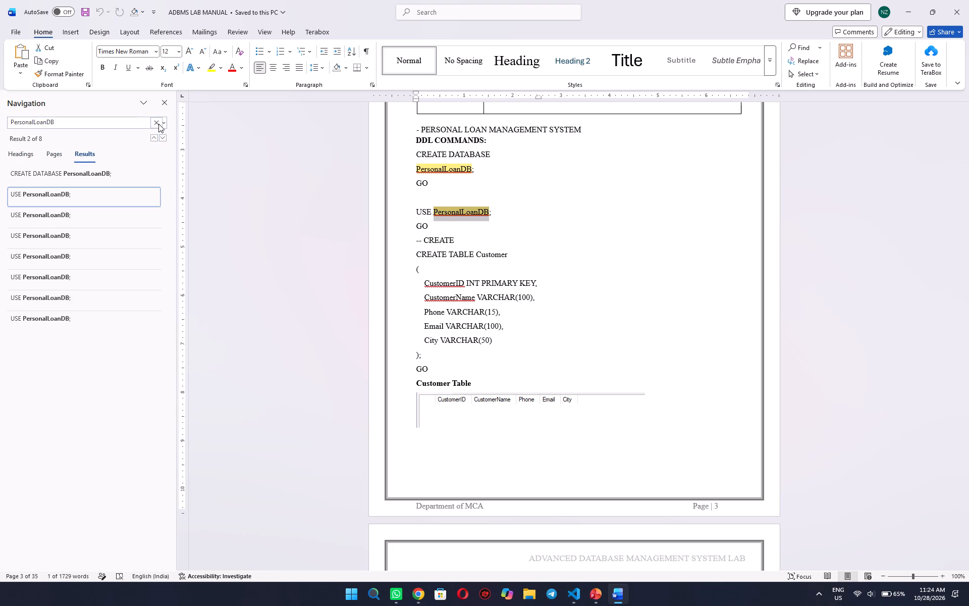
{"action": "scroll", "coordinate": [122, 157], "scroll_direction": "up", "scroll_amount": 2}
{"action": "left_click", "coordinate": [145, 102]}
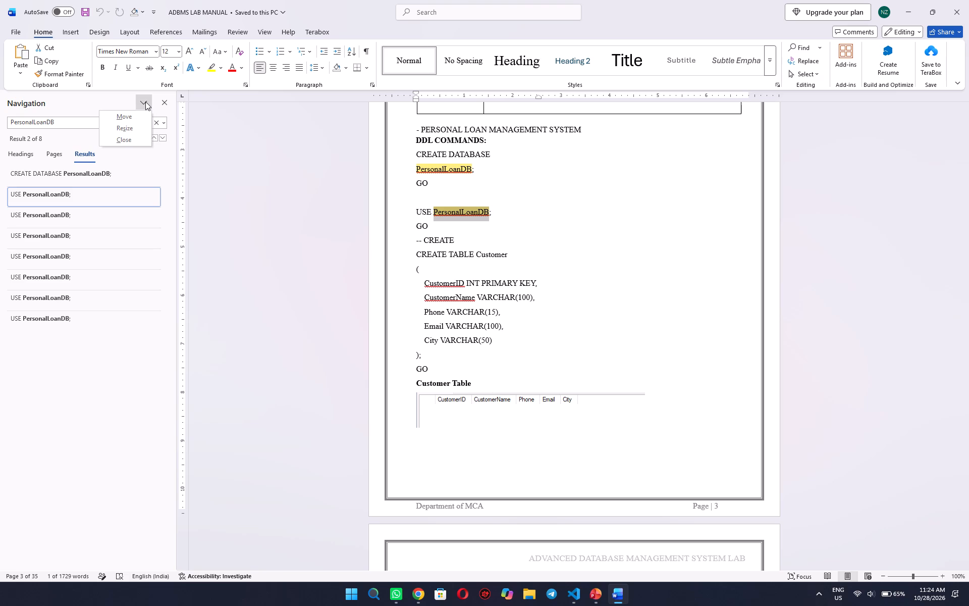
{"action": "left_click", "coordinate": [145, 102]}
{"action": "key", "text": "Escape"}
{"action": "left_click", "coordinate": [167, 103]}
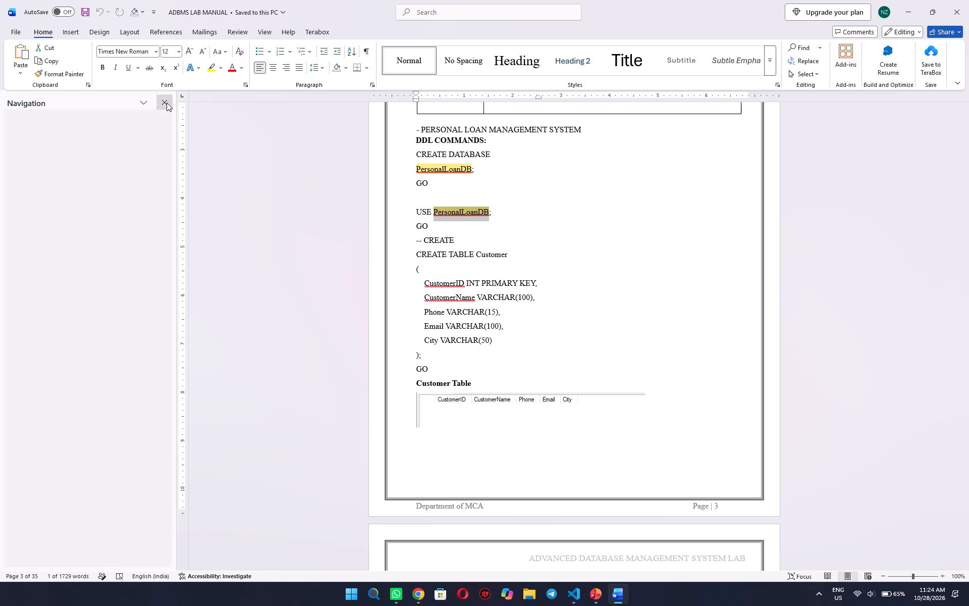
Search the document for PersonalLoanDB again and go to the occurrence in the Database Optimization & Query Processing program.
{"action": "left_click", "coordinate": [346, 220]}
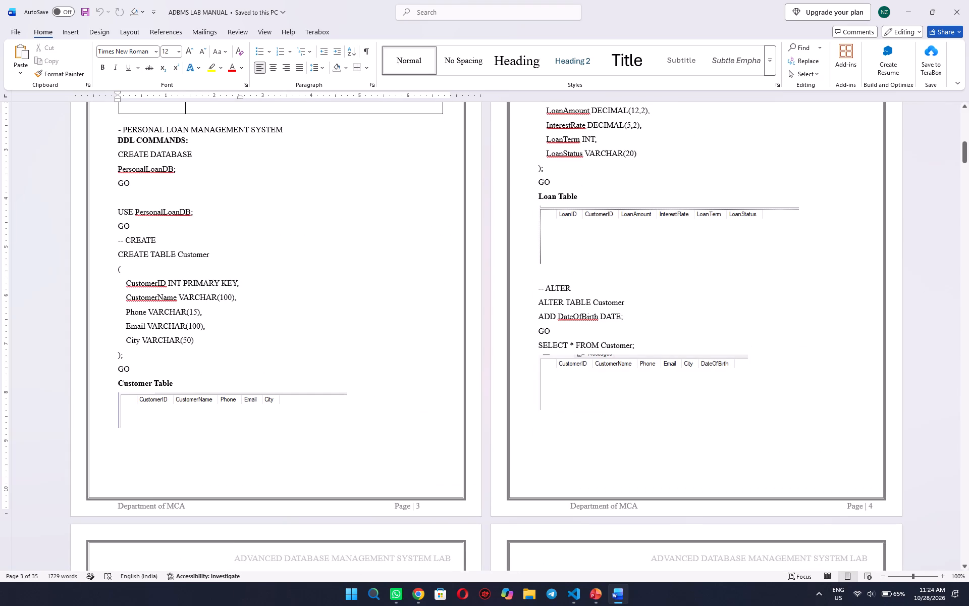
{"action": "key", "text": "ctrl+shift+f"}
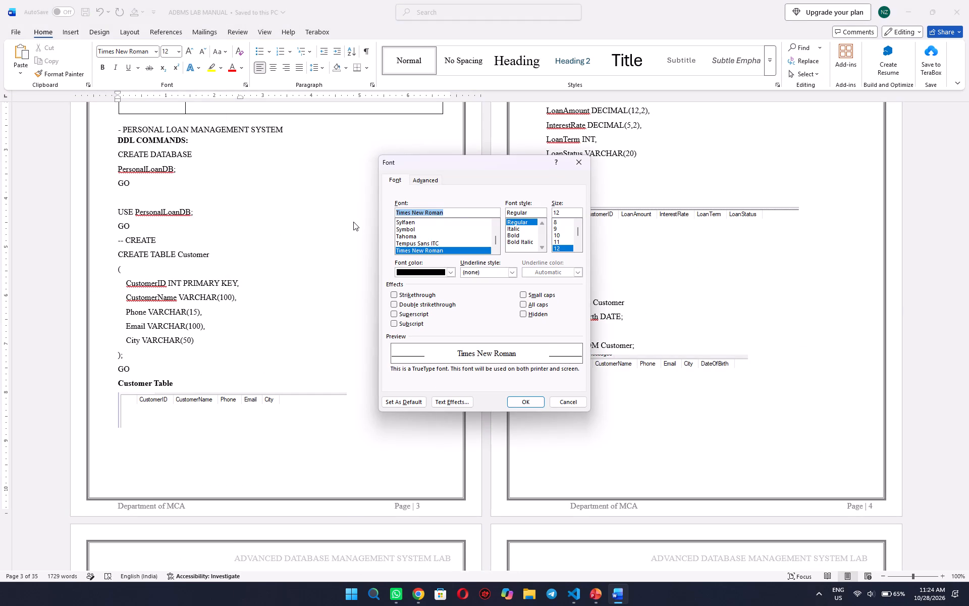
{"action": "key", "text": "Escape"}
{"action": "key", "text": "ctrl+f"}
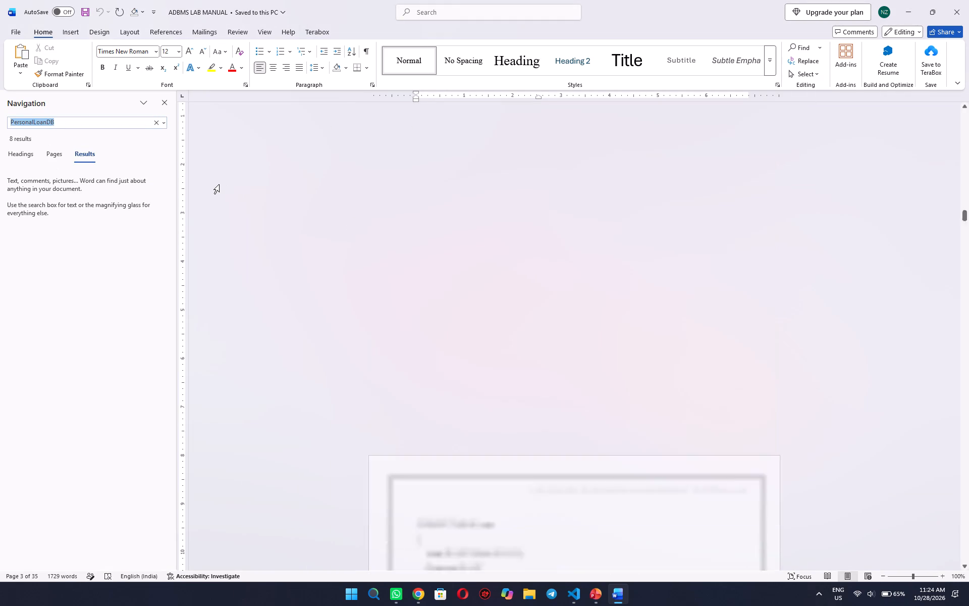
{"action": "key", "text": "Return"}
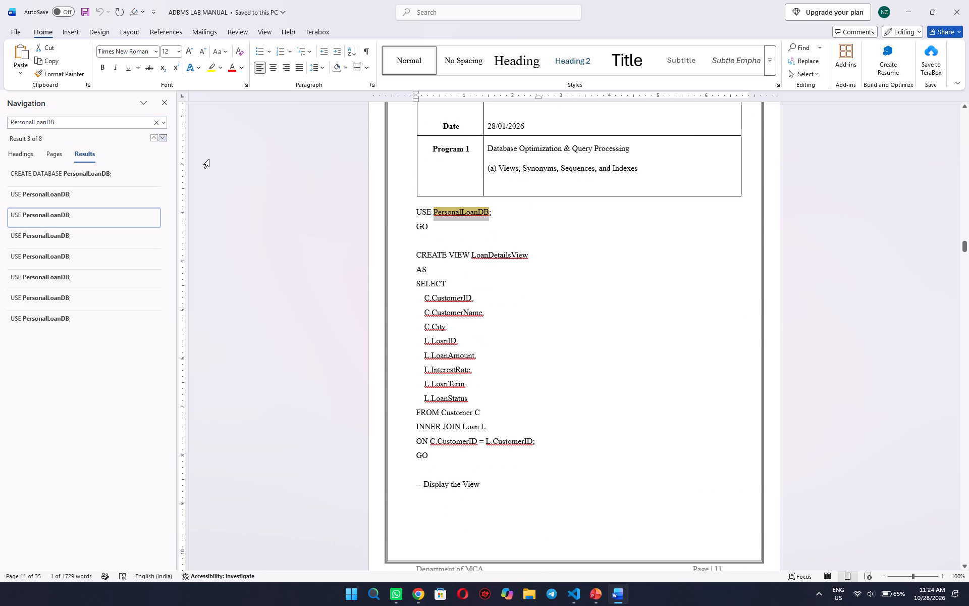
{"action": "key", "text": "ctrl+r"}
Replace every occurrence of PersonalLoanDB with GoldLoanDB throughout the whole document.
{"action": "left_click", "coordinate": [92, 123]}
{"action": "left_click", "coordinate": [164, 119]}
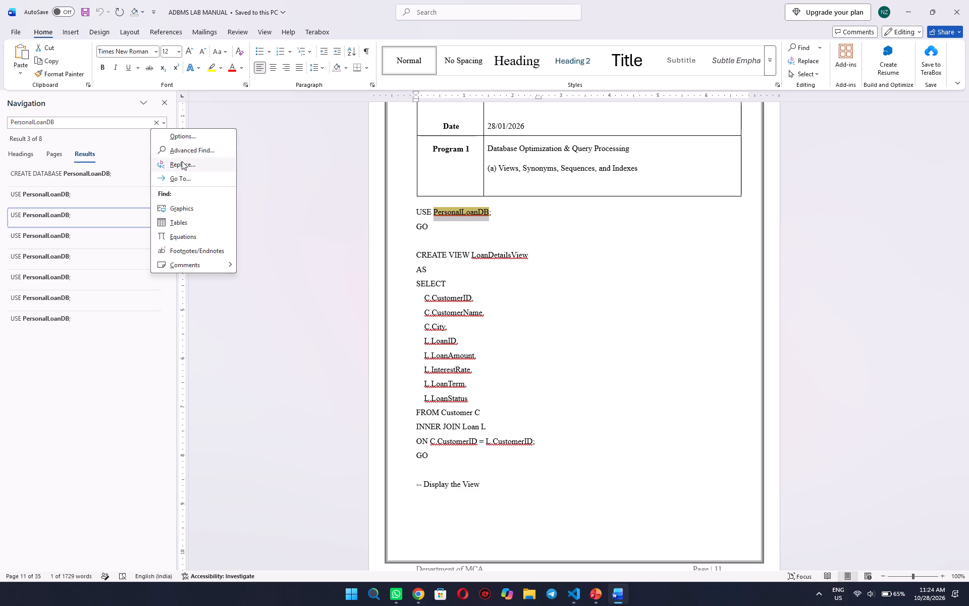
{"action": "left_click", "coordinate": [197, 153]}
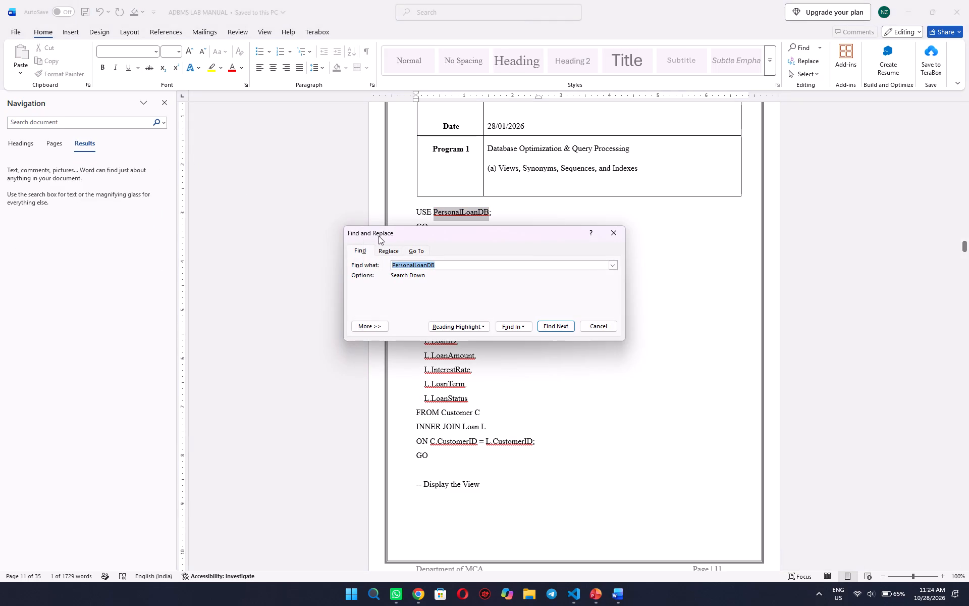
{"action": "left_click", "coordinate": [388, 247]}
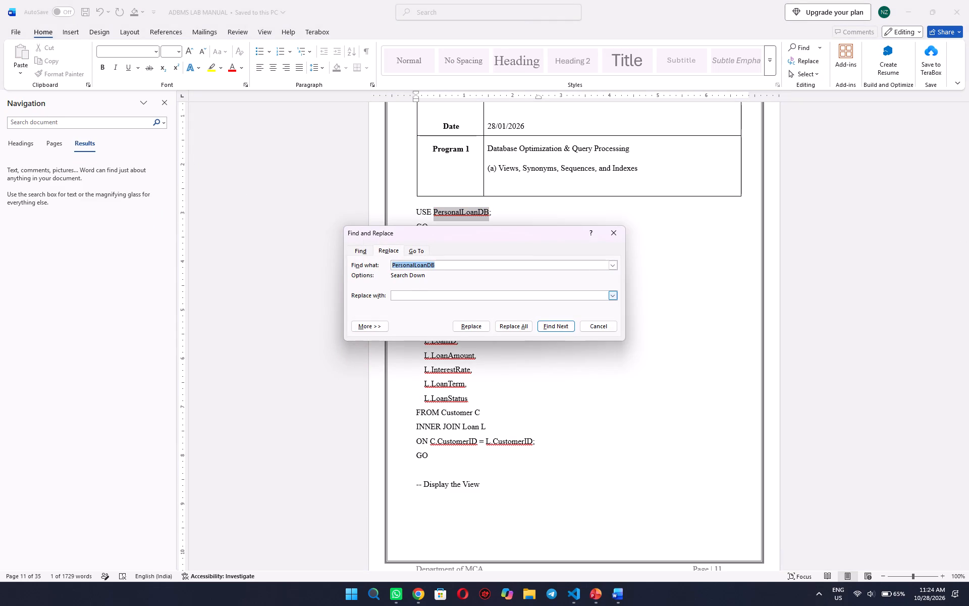
{"action": "left_click", "coordinate": [414, 292]}
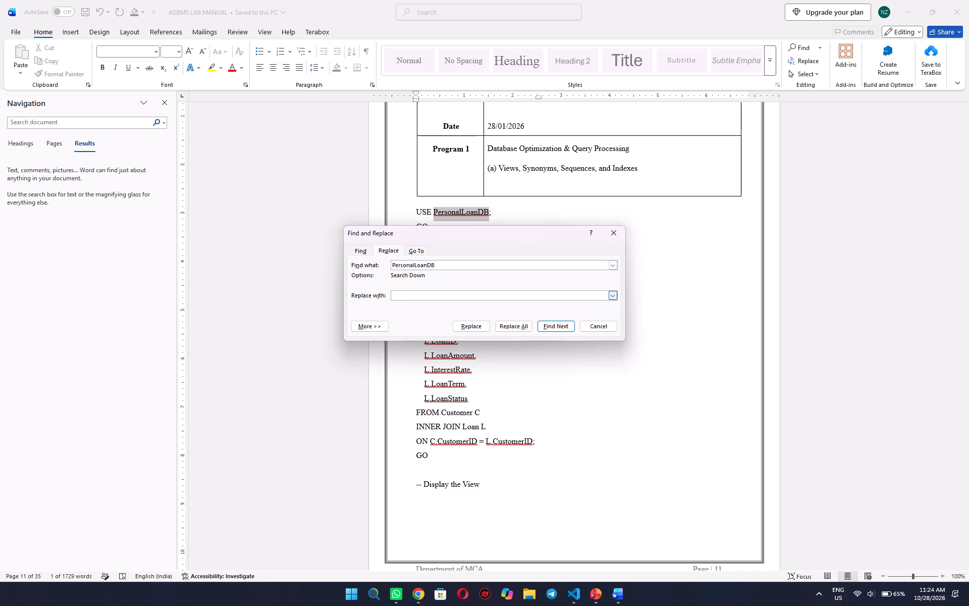
{"action": "key", "text": "ctrl+v"}
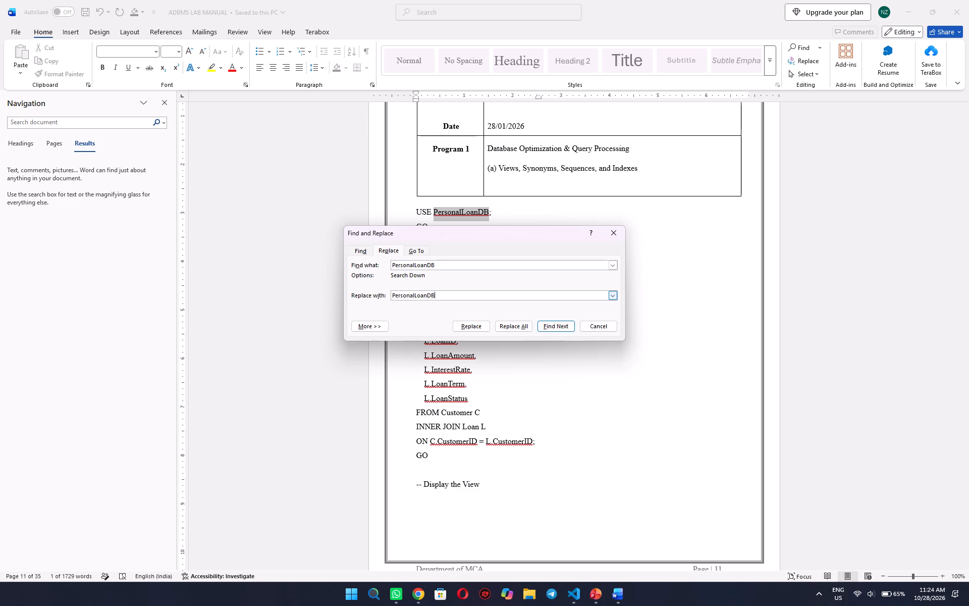
{"action": "left_click", "coordinate": [414, 297]}
{"action": "key", "text": "ctrl+BackSpace"}
{"action": "type", "text": "Gold"}
{"action": "left_click", "coordinate": [530, 329]}
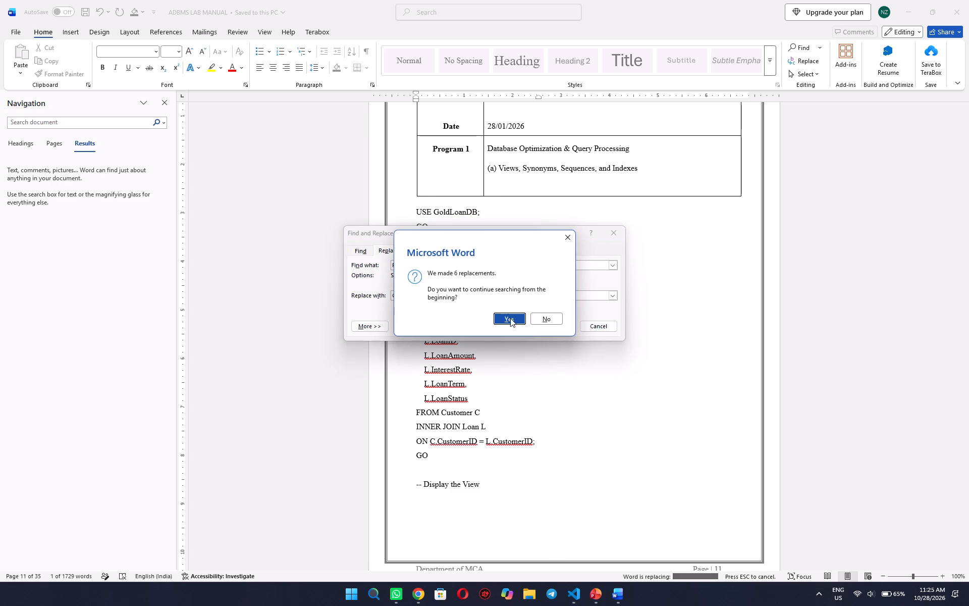
{"action": "left_click", "coordinate": [509, 318]}
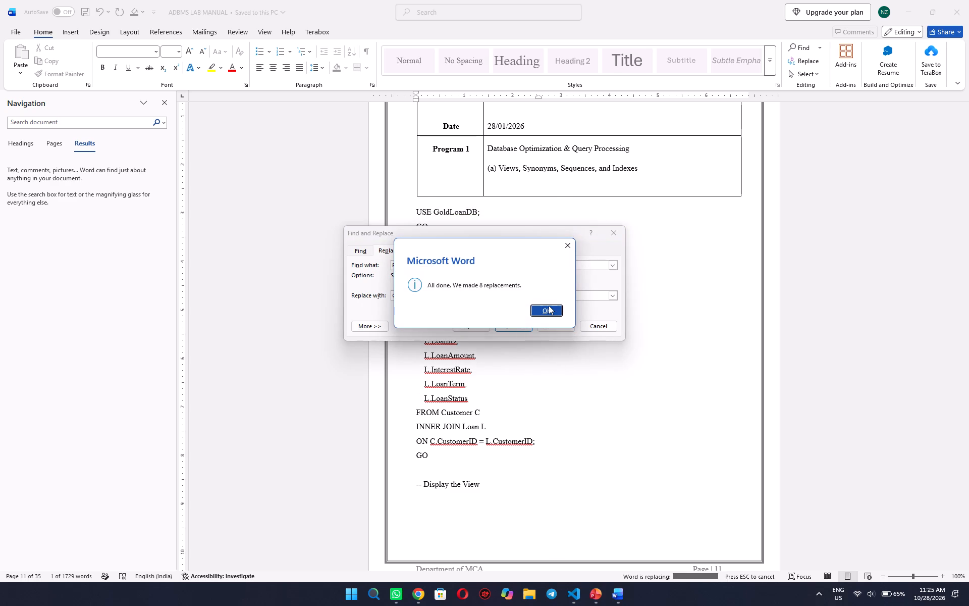
{"action": "left_click", "coordinate": [550, 306]}
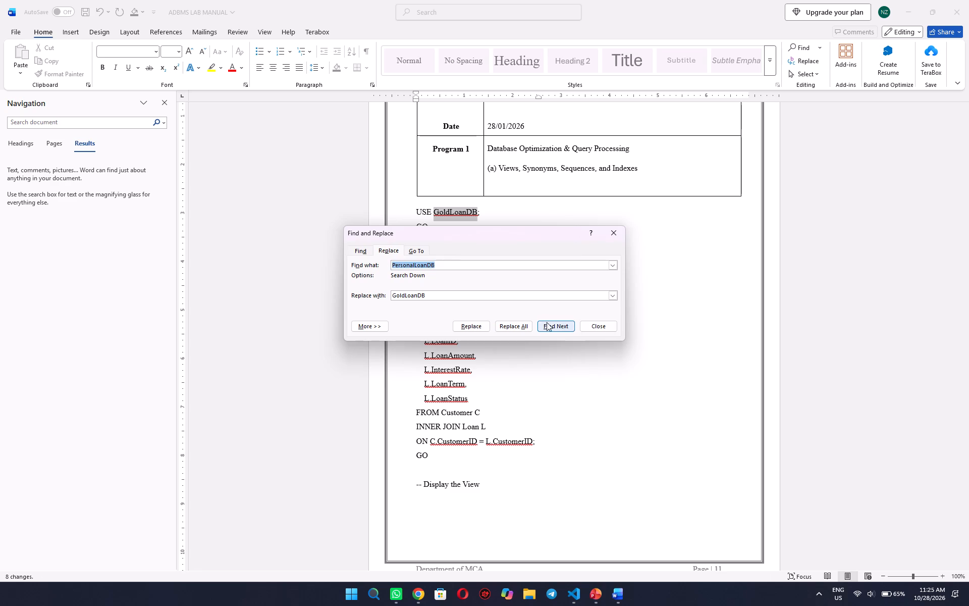
Shorten the search text for replacement to Personal and find its next occurrence.
{"action": "left_click", "coordinate": [466, 272]}
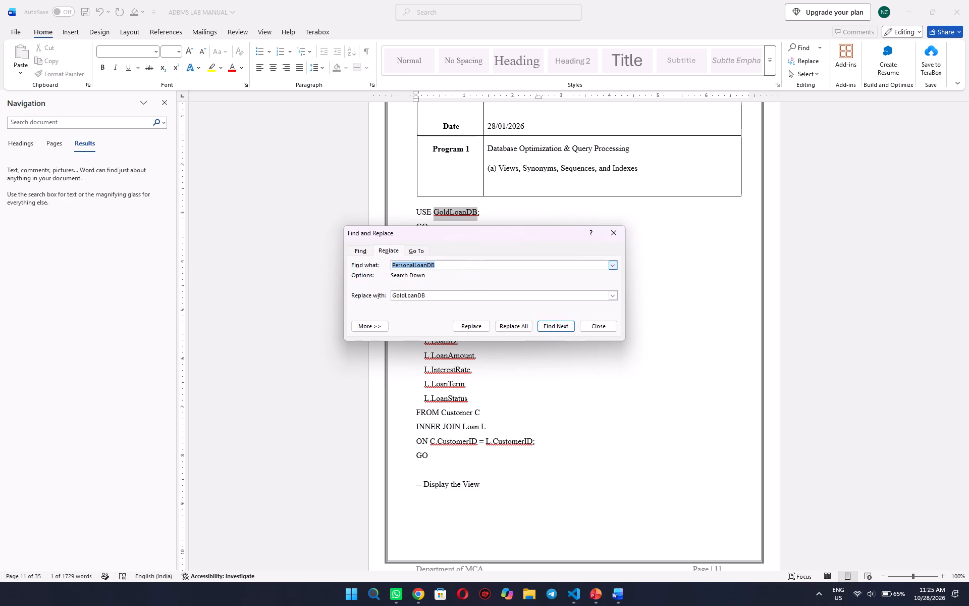
{"action": "left_click", "coordinate": [467, 264]}
{"action": "key", "text": "Right"}
{"action": "key", "text": "BackSpace"}
{"action": "key", "text": "BackSpace"}
{"action": "key", "text": "BackSpace"}
{"action": "key", "text": "BackSpace"}
{"action": "key", "text": "BackSpace"}
{"action": "key", "text": "BackSpace"}
{"action": "key", "text": "Return"}
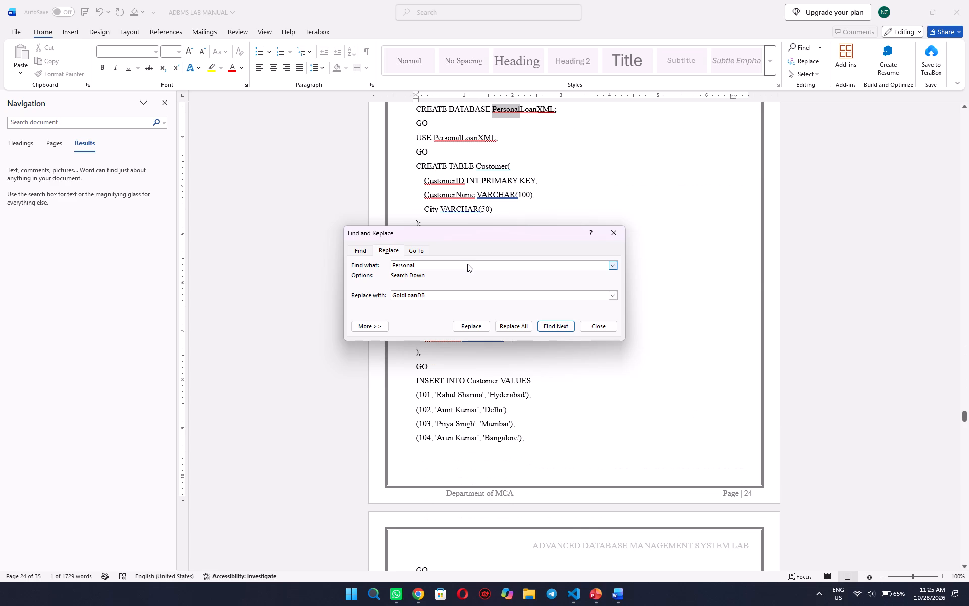
Replace Personal with Gold one occurrence at a time, in the PersonalLoanXML database names and the loan management system title line.
{"action": "left_click", "coordinate": [444, 292]}
{"action": "key", "text": "Right"}
{"action": "key", "text": "BackSpace"}
{"action": "key", "text": "BackSpace"}
{"action": "key", "text": "BackSpace"}
{"action": "key", "text": "BackSpace"}
{"action": "key", "text": "BackSpace"}
{"action": "key", "text": "BackSpace"}
{"action": "left_click", "coordinate": [481, 327]}
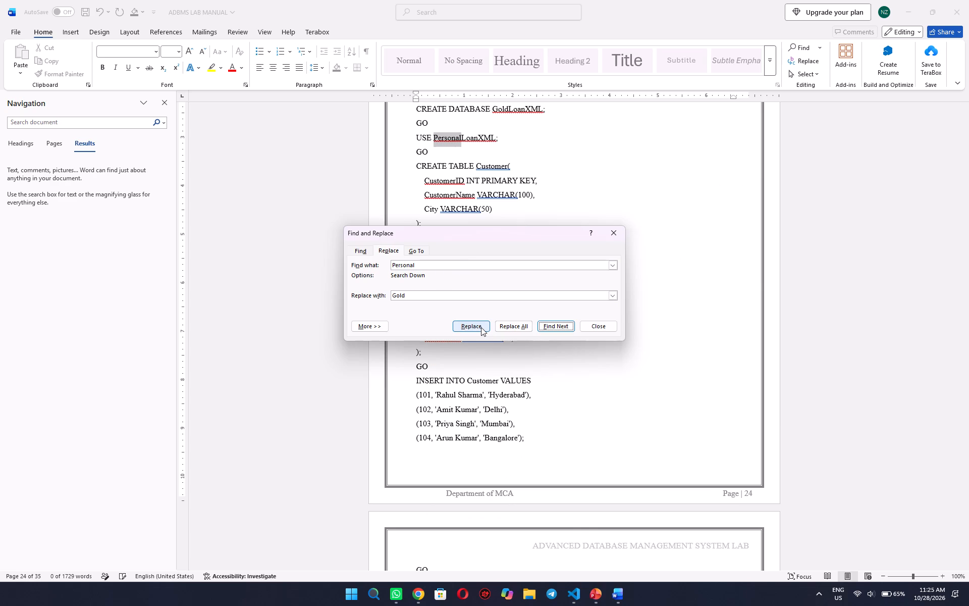
{"action": "left_click", "coordinate": [481, 327]}
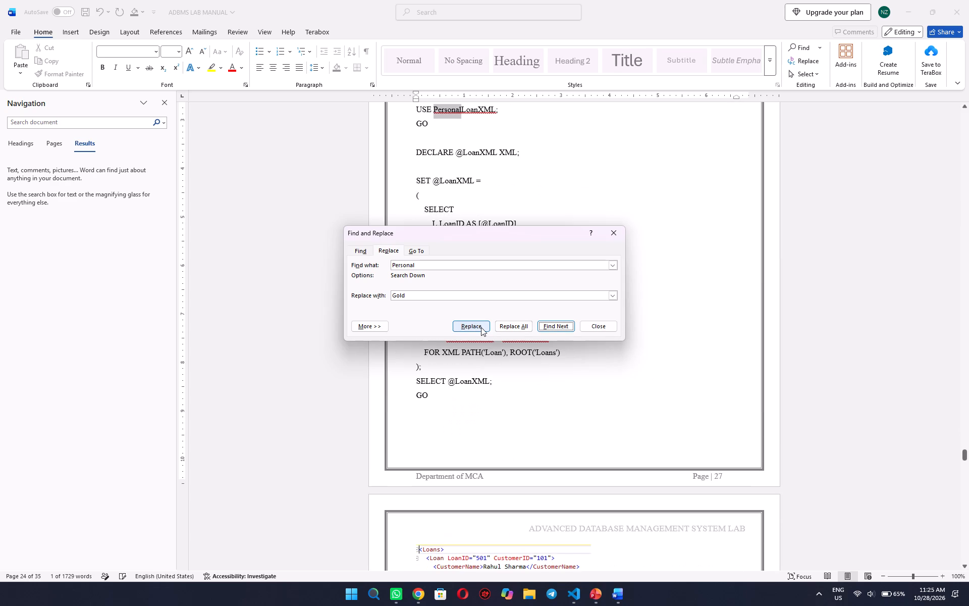
{"action": "left_click", "coordinate": [481, 327]}
{"action": "left_click", "coordinate": [481, 327]}
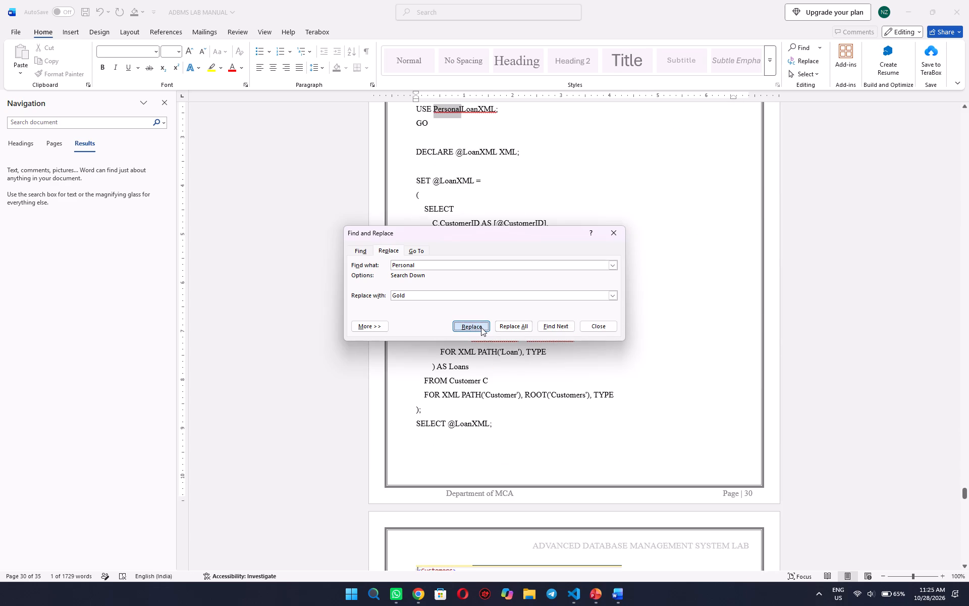
{"action": "left_click", "coordinate": [481, 327]}
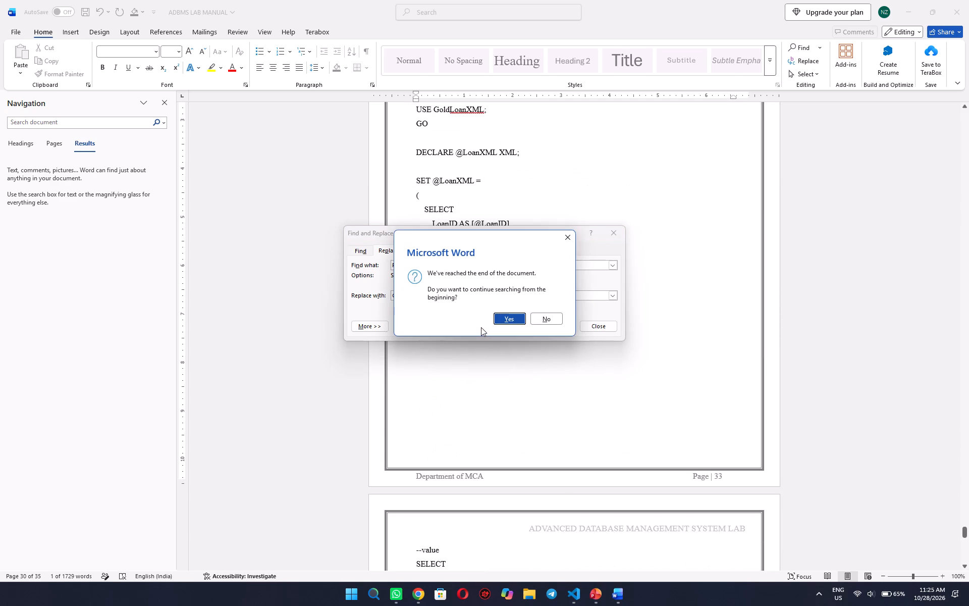
{"action": "left_click", "coordinate": [512, 322]}
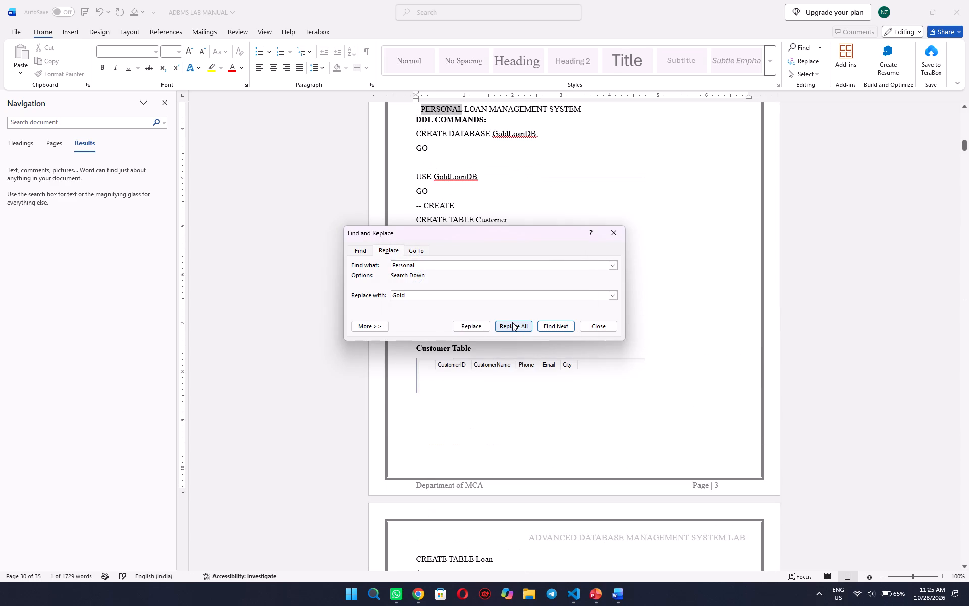
{"action": "left_click", "coordinate": [483, 326]}
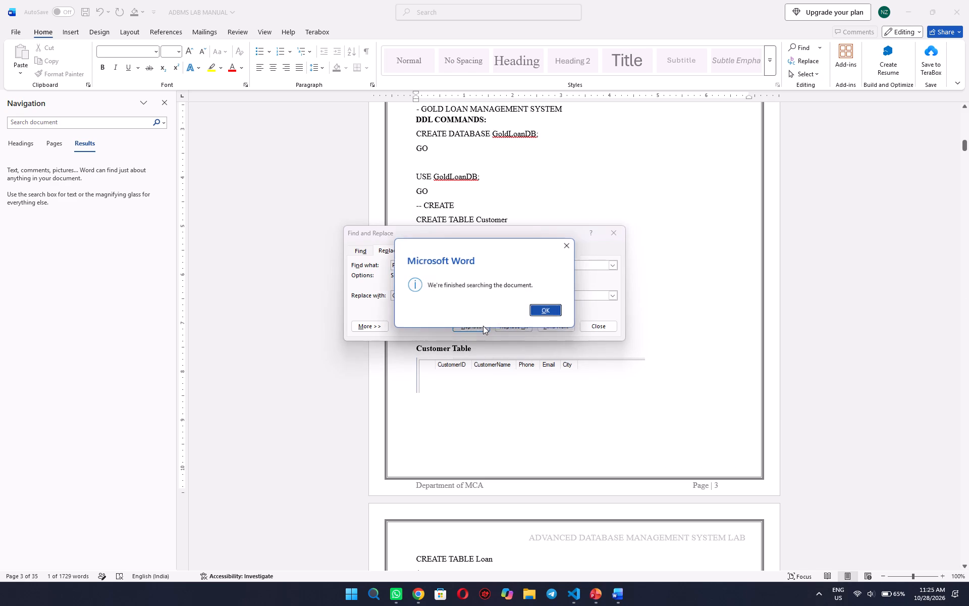
{"action": "left_click", "coordinate": [555, 313]}
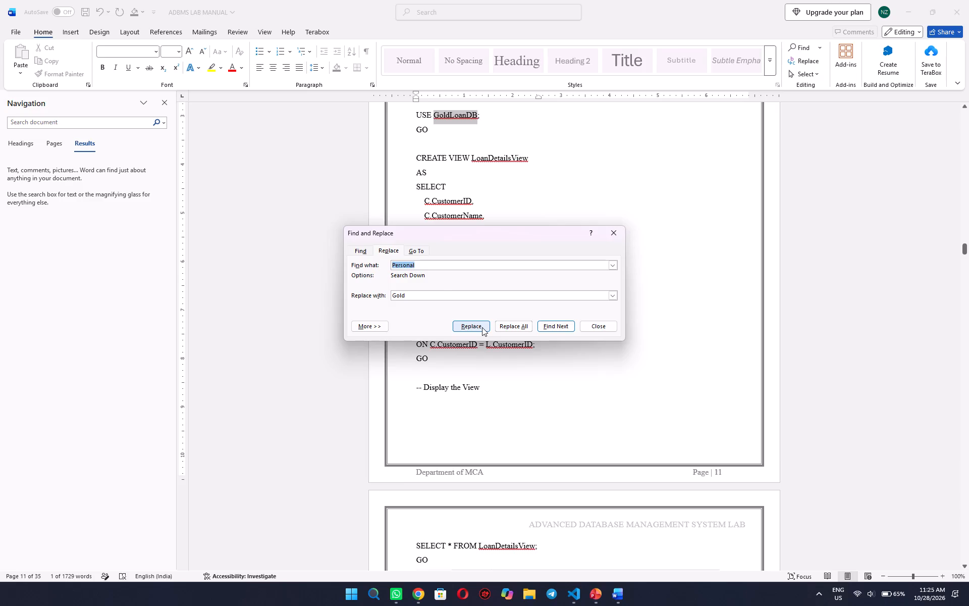
Search once more for any remaining occurrence of Personal, then close Find and Replace.
{"action": "left_click", "coordinate": [435, 262]}
{"action": "key", "text": "Return"}
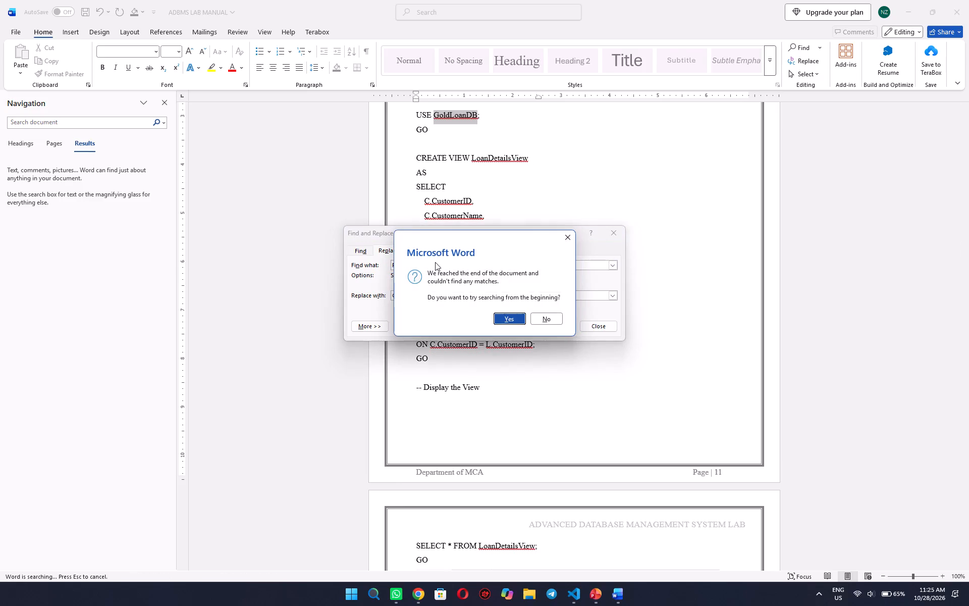
{"action": "key", "text": "Escape"}
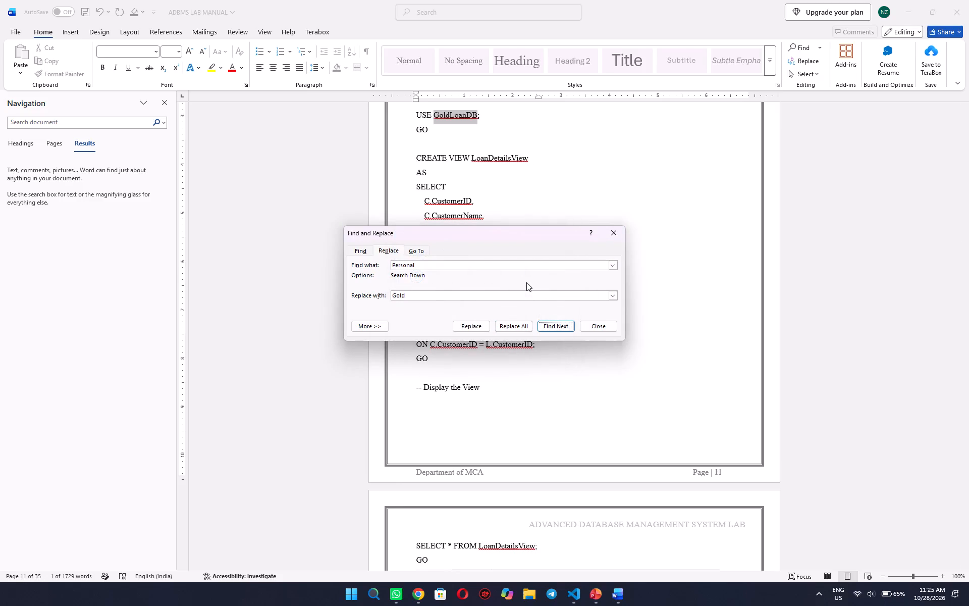
{"action": "left_click", "coordinate": [595, 323]}
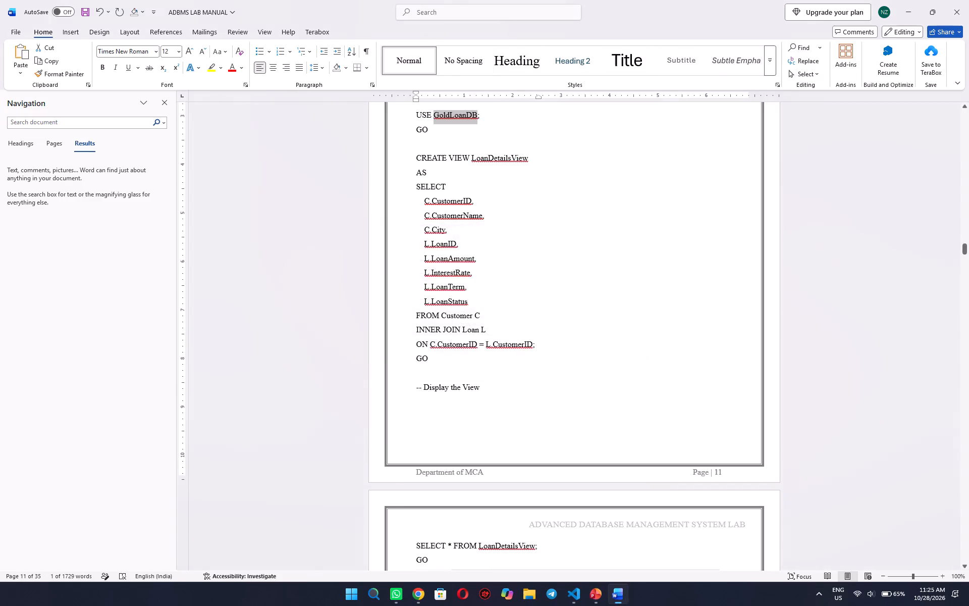
Skim the manual between the transaction examples, the error-handling code and the start of Program 3 to check the replaced text.
{"action": "scroll", "coordinate": [595, 323], "scroll_direction": "up", "scroll_amount": 7}
{"action": "scroll", "coordinate": [595, 323], "scroll_direction": "right", "scroll_amount": 1}
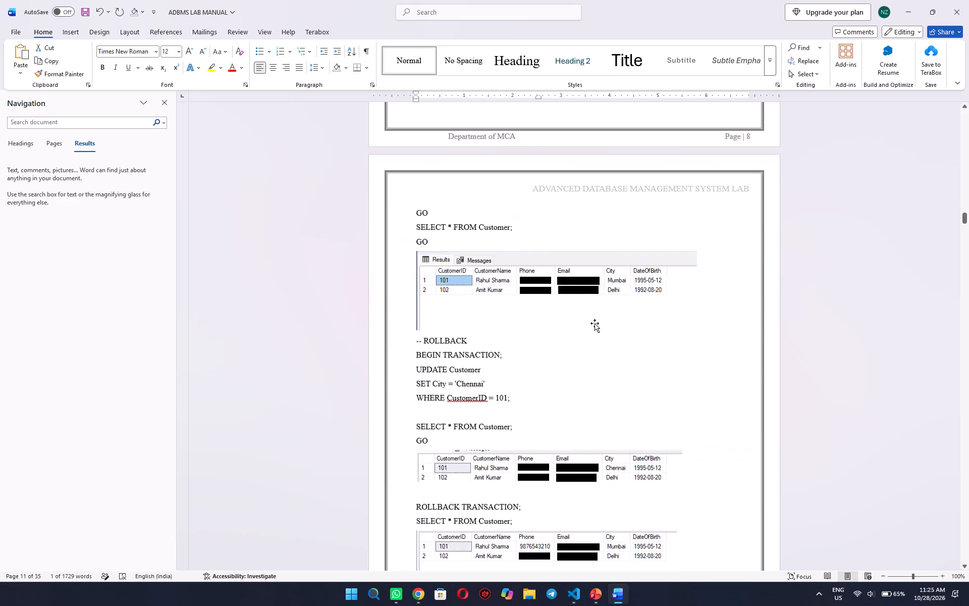
{"action": "scroll", "coordinate": [595, 323], "scroll_direction": "down", "scroll_amount": 18}
{"action": "scroll", "coordinate": [595, 323], "scroll_direction": "down", "scroll_amount": 4}
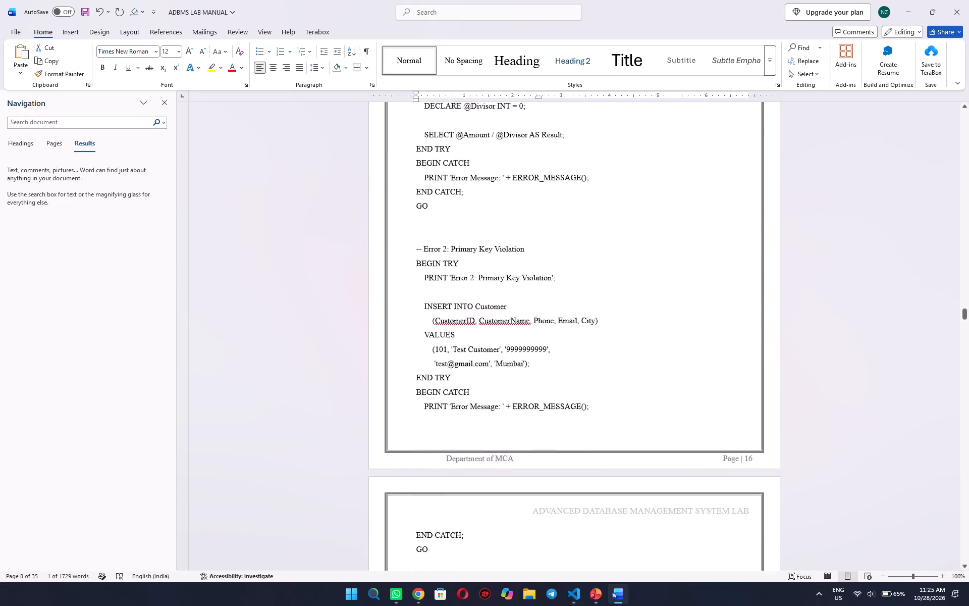
{"action": "scroll", "coordinate": [595, 323], "scroll_direction": "down", "scroll_amount": 3}
{"action": "scroll", "coordinate": [595, 323], "scroll_direction": "up", "scroll_amount": 8}
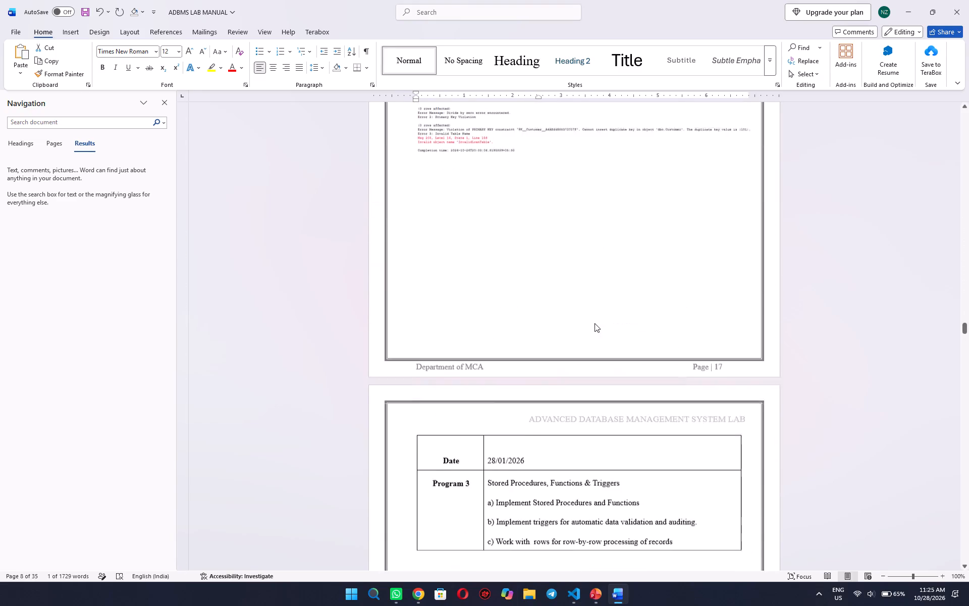
{"action": "scroll", "coordinate": [595, 323], "scroll_direction": "up", "scroll_amount": 2}
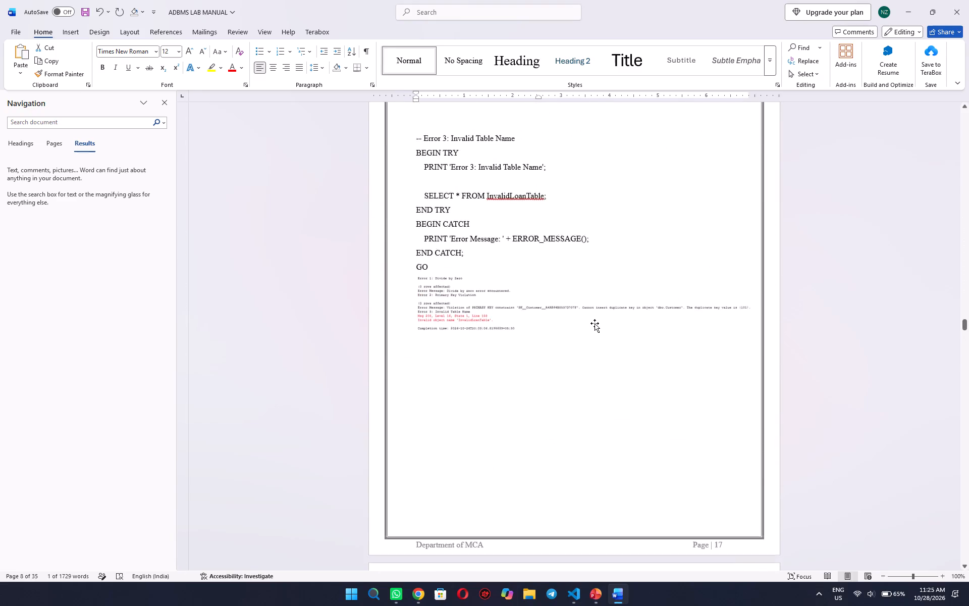
{"action": "scroll", "coordinate": [595, 323], "scroll_direction": "up", "scroll_amount": 1}
{"action": "scroll", "coordinate": [520, 384], "scroll_direction": "up", "scroll_amount": 6, "text": "ctrl"}
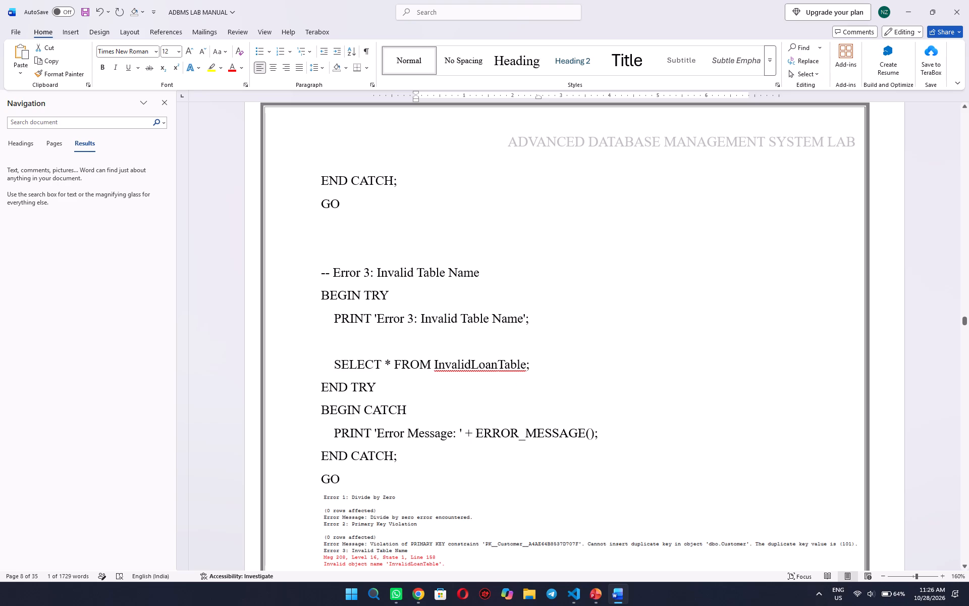
{"action": "scroll", "coordinate": [507, 473], "scroll_direction": "up", "scroll_amount": 17}
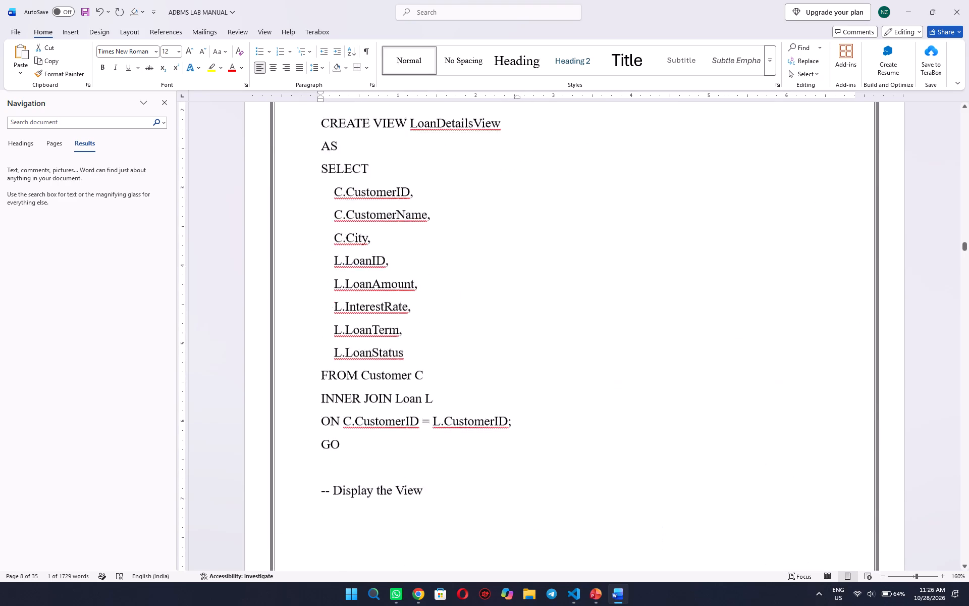
Review pages 11 to 17, from the LoanDetailsView code through the synonym, sequence, index and loop examples to the error handling.
{"action": "scroll", "coordinate": [507, 473], "scroll_direction": "down", "scroll_amount": 1}
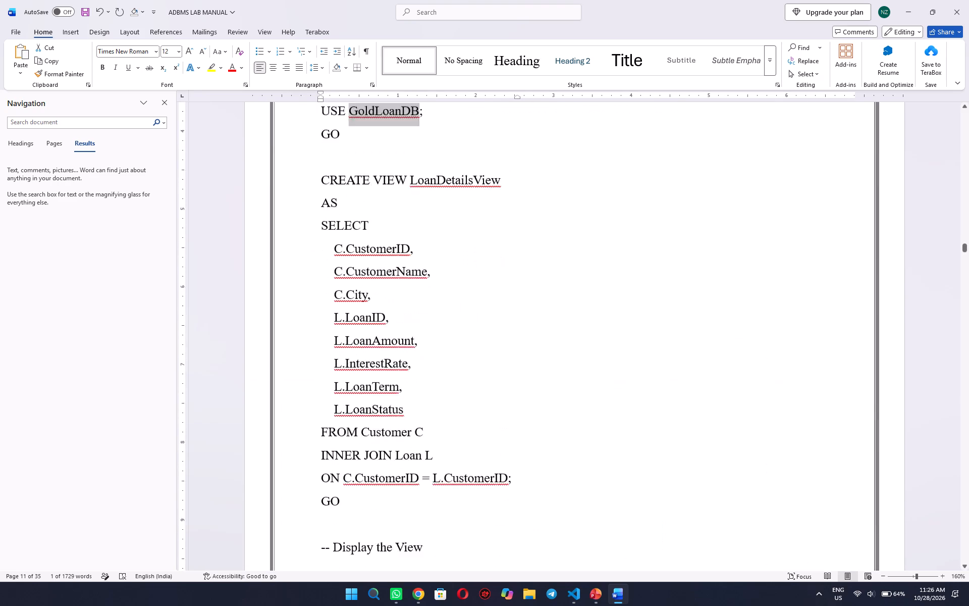
{"action": "scroll", "coordinate": [507, 473], "scroll_direction": "down", "scroll_amount": 3}
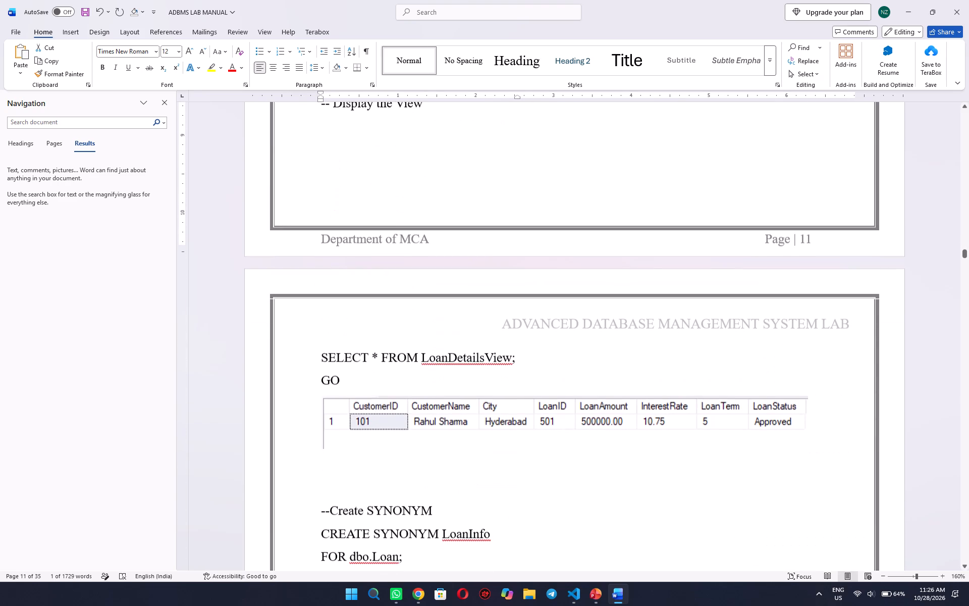
{"action": "scroll", "coordinate": [507, 473], "scroll_direction": "down", "scroll_amount": 3}
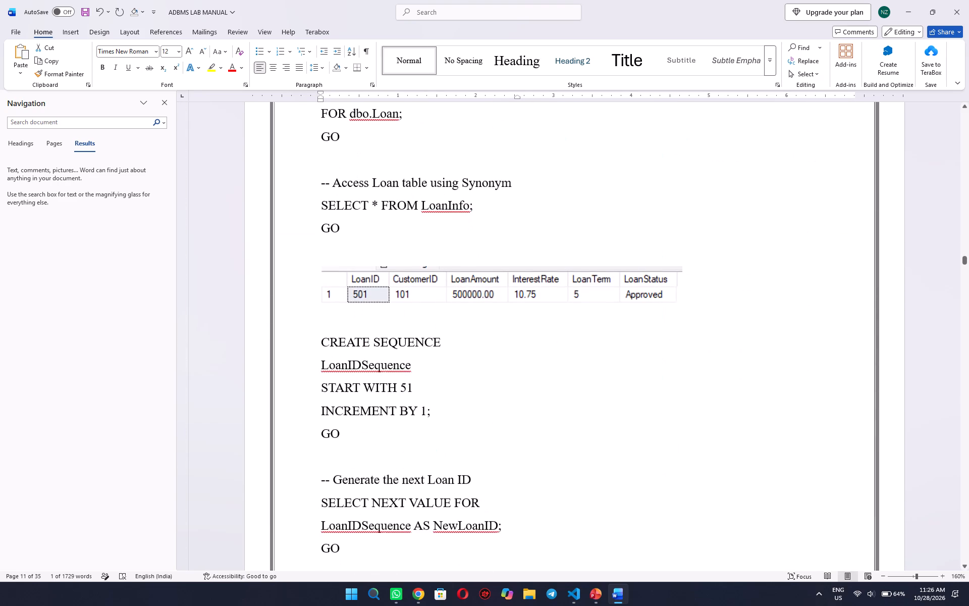
{"action": "scroll", "coordinate": [507, 473], "scroll_direction": "down", "scroll_amount": 1}
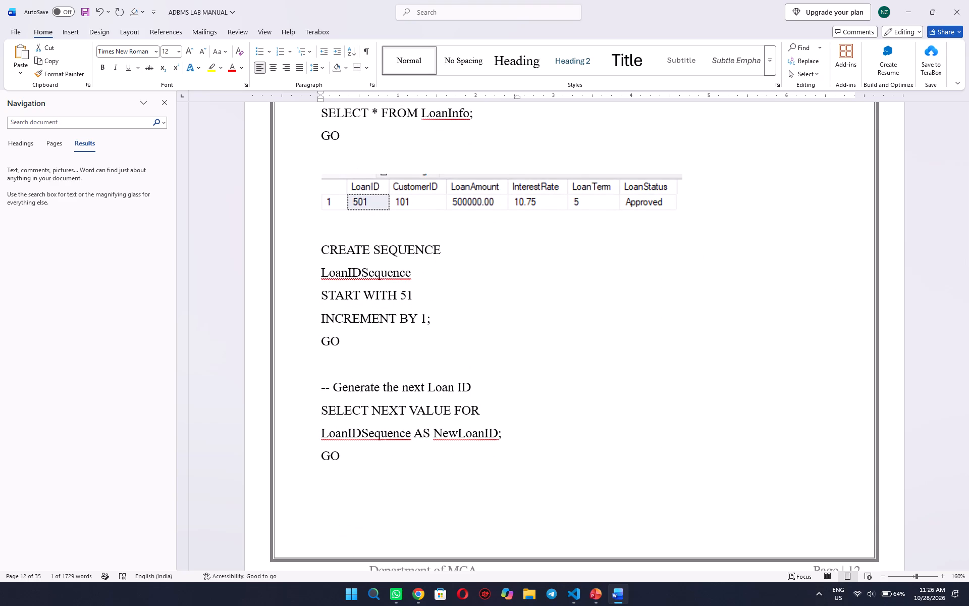
{"action": "scroll", "coordinate": [507, 473], "scroll_direction": "down", "scroll_amount": 4}
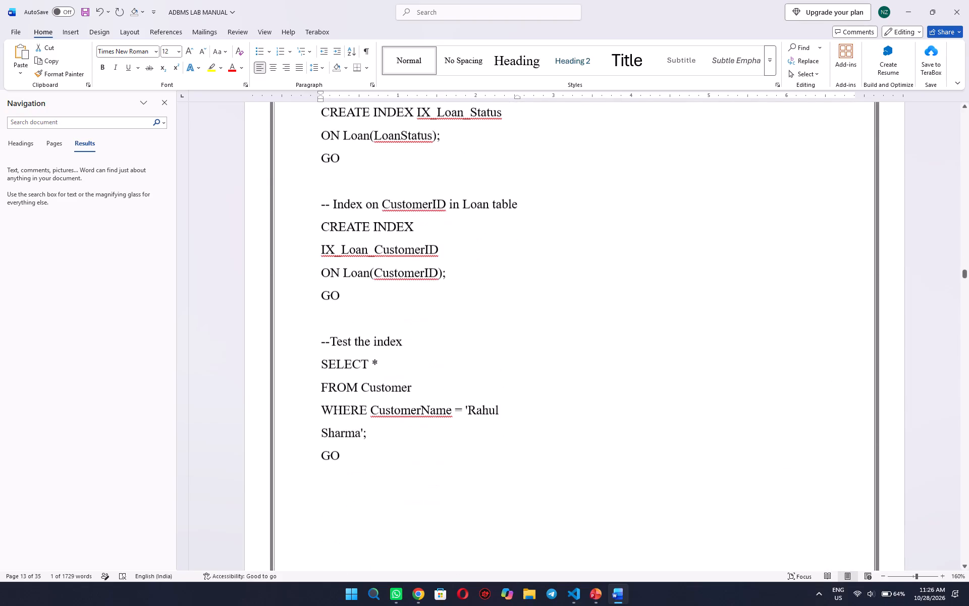
{"action": "scroll", "coordinate": [507, 473], "scroll_direction": "down", "scroll_amount": 3}
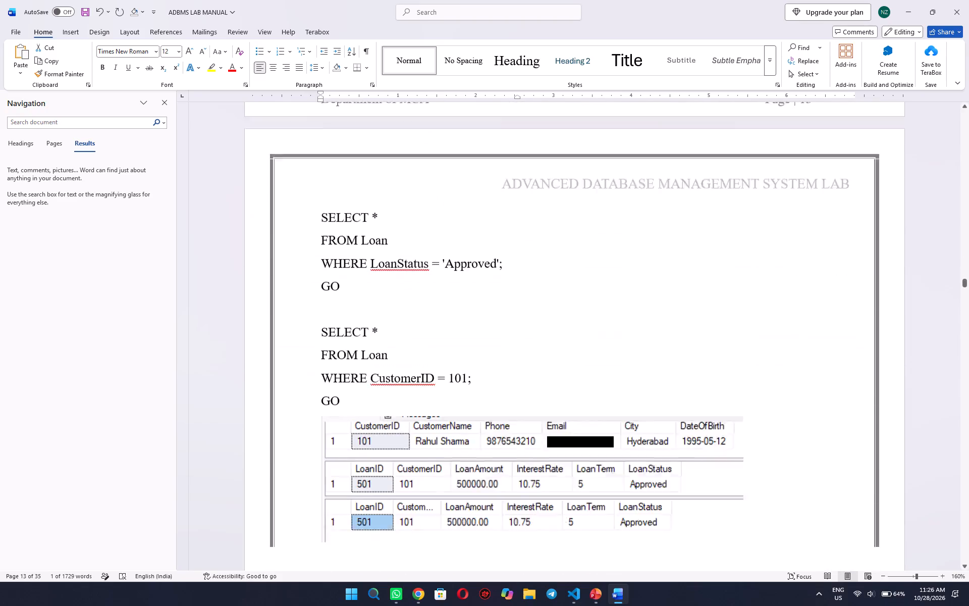
{"action": "scroll", "coordinate": [507, 473], "scroll_direction": "down", "scroll_amount": 1}
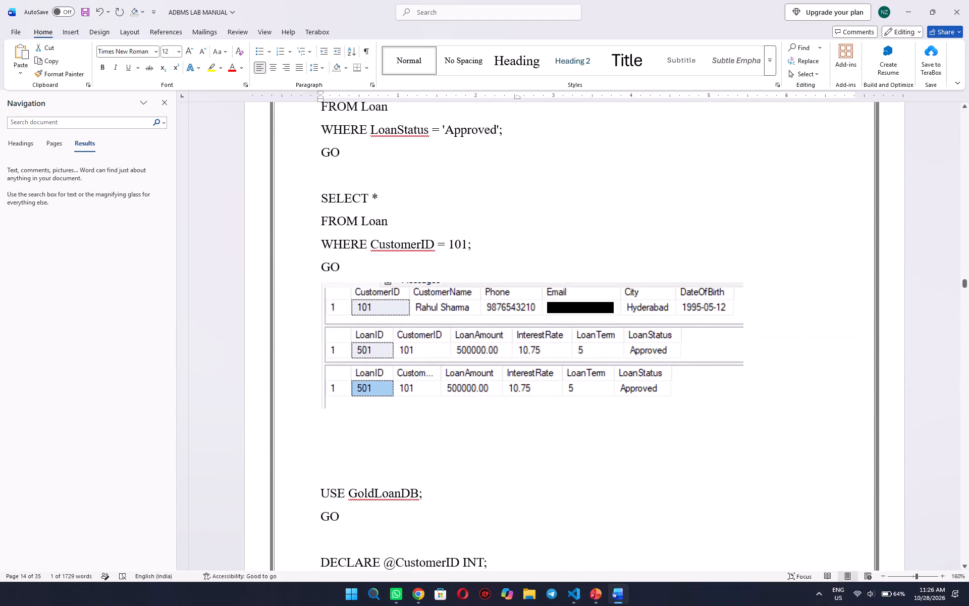
{"action": "scroll", "coordinate": [507, 473], "scroll_direction": "down", "scroll_amount": 6}
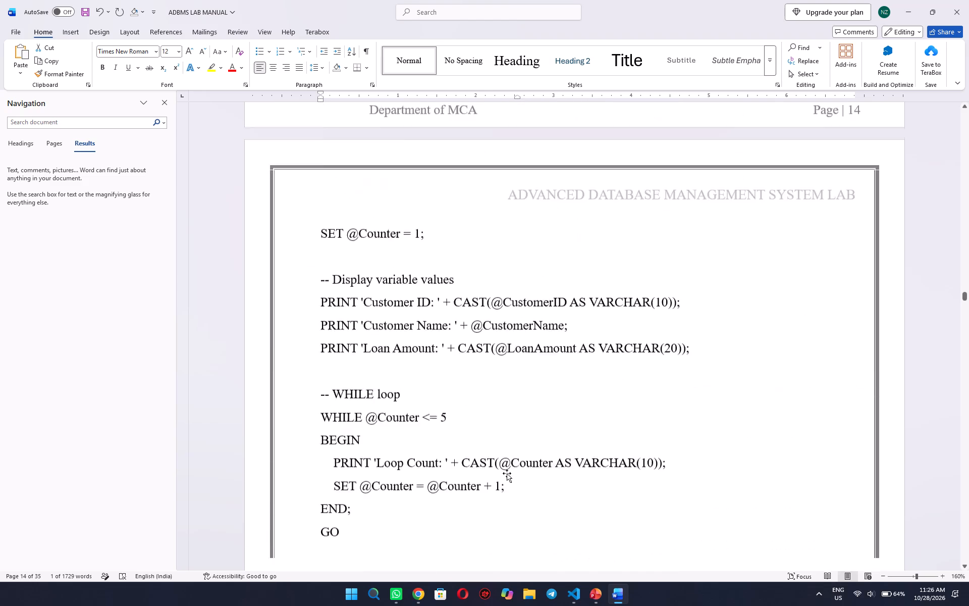
{"action": "scroll", "coordinate": [507, 473], "scroll_direction": "down", "scroll_amount": 2}
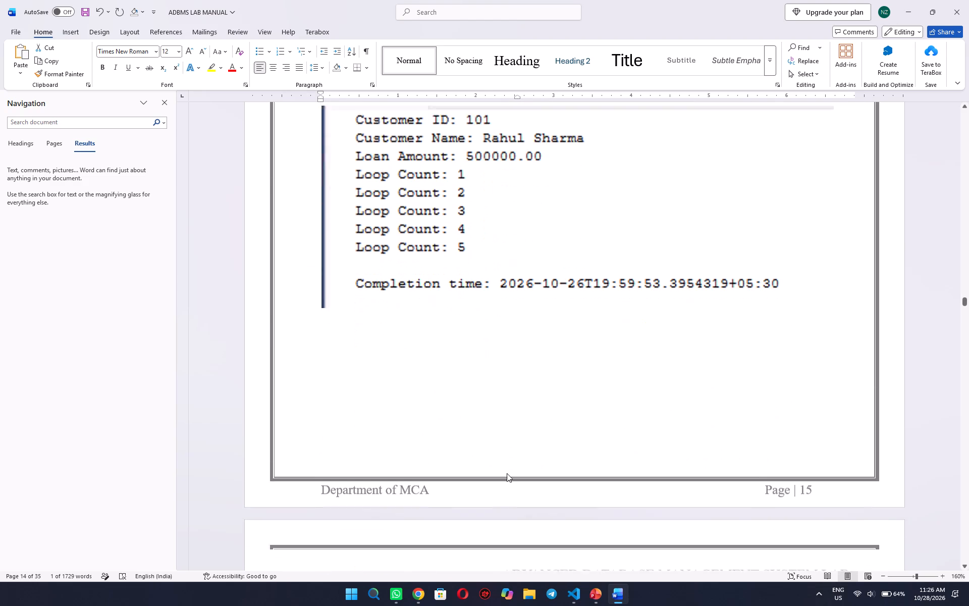
{"action": "scroll", "coordinate": [507, 473], "scroll_direction": "down", "scroll_amount": 4}
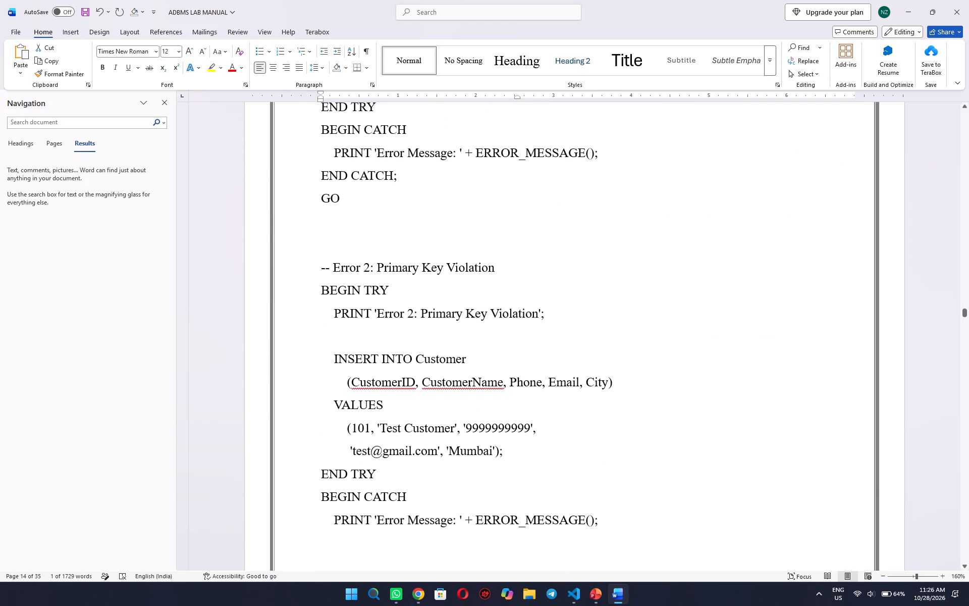
{"action": "scroll", "coordinate": [507, 473], "scroll_direction": "down", "scroll_amount": 4}
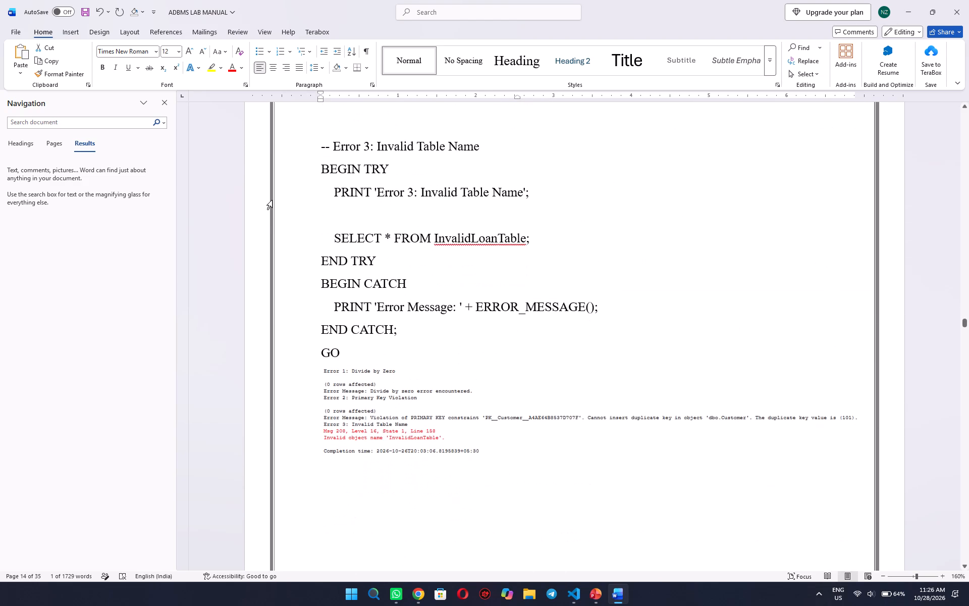
Save a copy of the document to the Desktop as a Word document named taher adbms manual.
{"action": "left_click", "coordinate": [25, 33]}
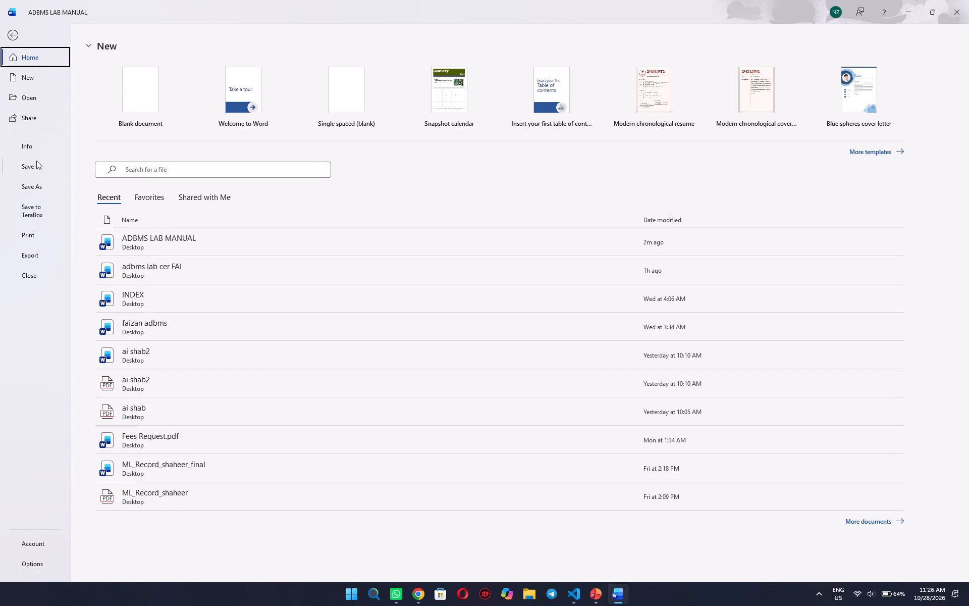
{"action": "left_click", "coordinate": [36, 185]}
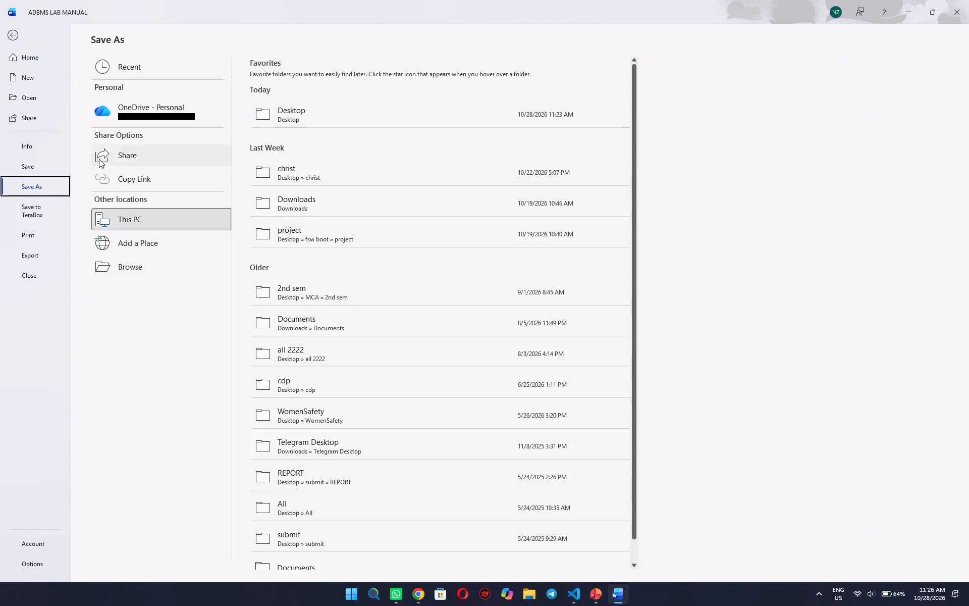
{"action": "left_click", "coordinate": [306, 119]}
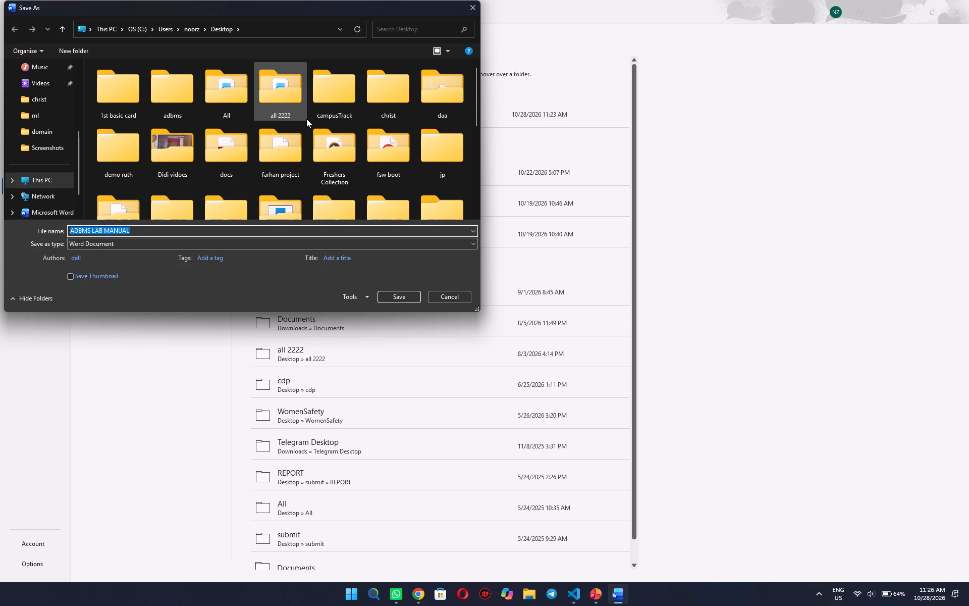
{"action": "key", "text": "ctrl+Left"}
{"action": "key", "text": "ctrl+a"}
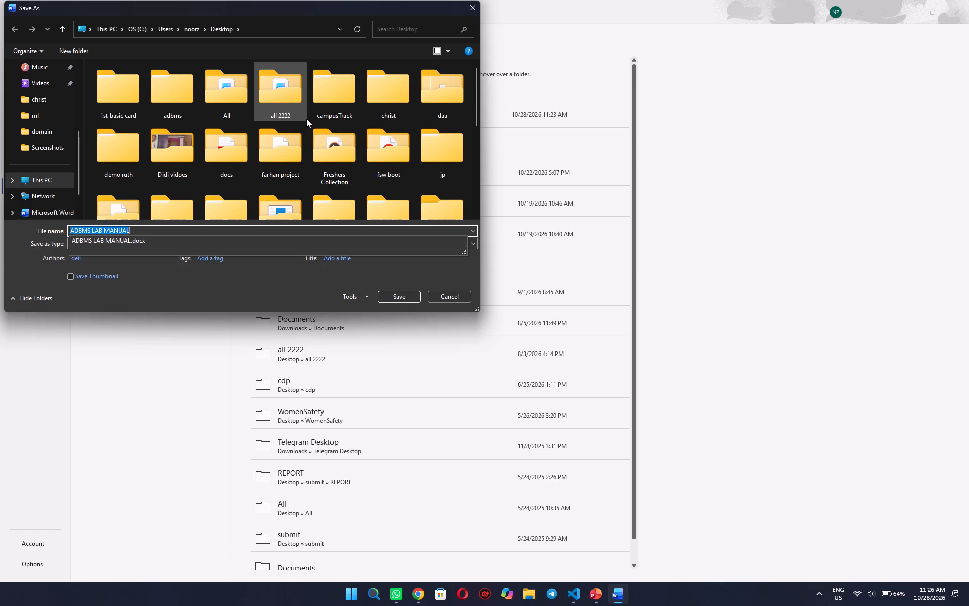
{"action": "type", "text": "ta"}
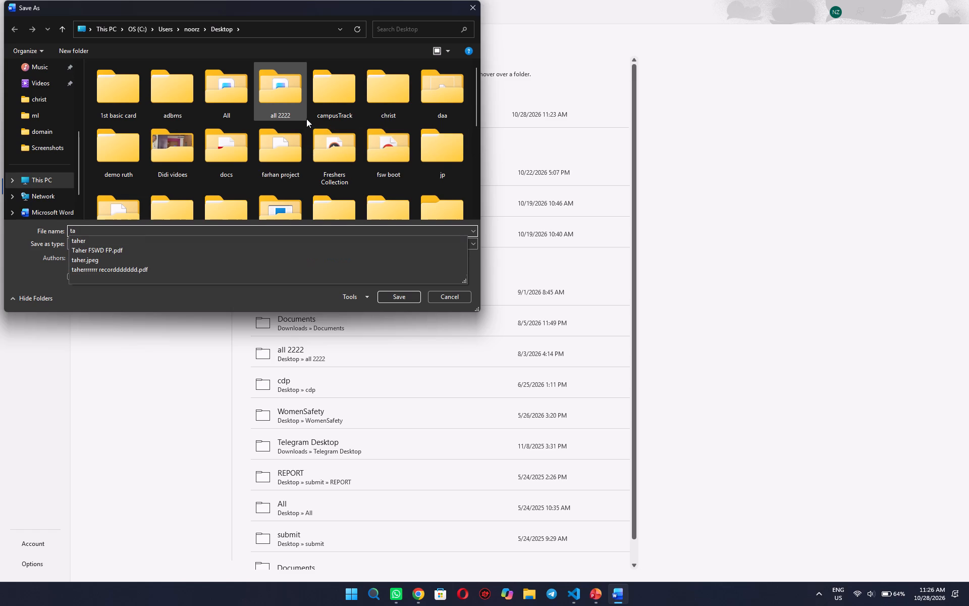
{"action": "type", "text": "her"}
{"action": "key", "text": "space"}
{"action": "type", "text": "adbms manual"}
{"action": "key", "text": "Return"}
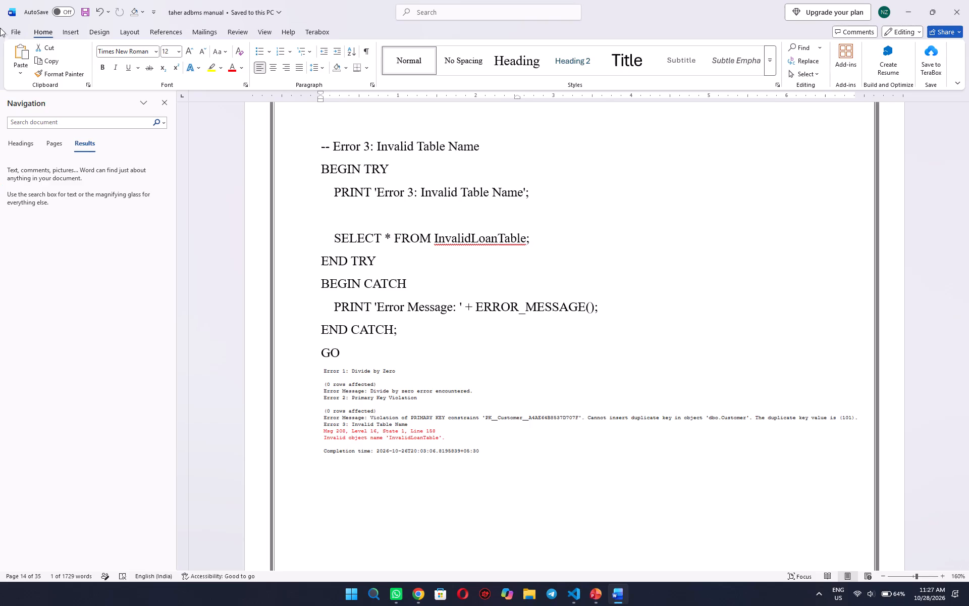
Save a PDF copy of the manual to the Desktop as taher adbms manual.
{"action": "left_click", "coordinate": [19, 29]}
{"action": "left_click", "coordinate": [27, 185]}
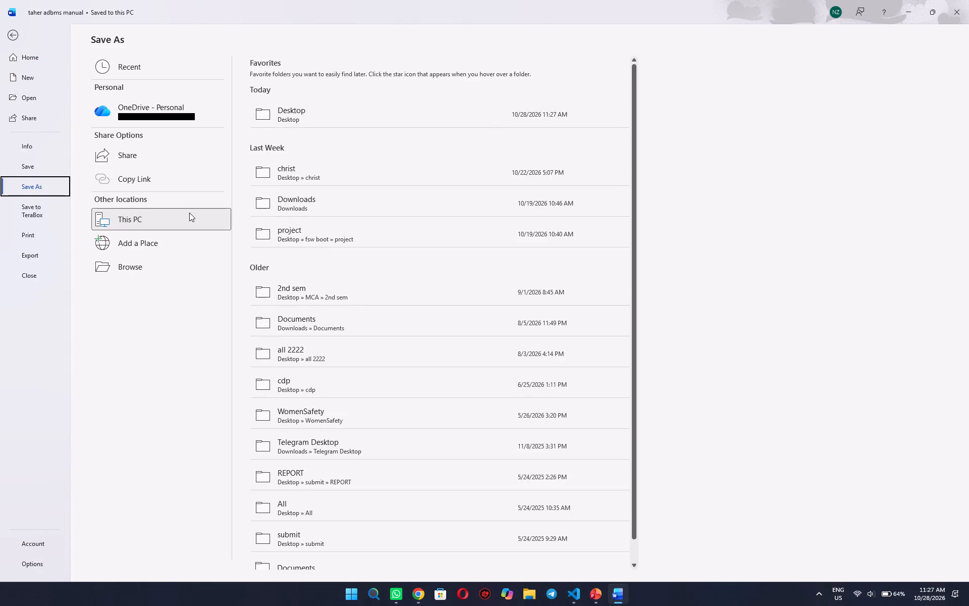
{"action": "left_click", "coordinate": [189, 213]}
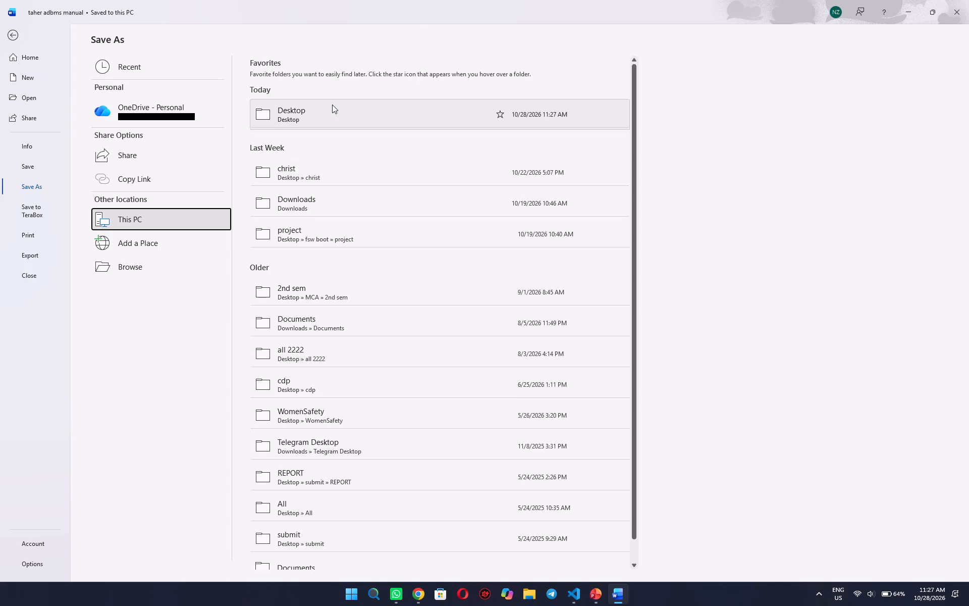
{"action": "left_click", "coordinate": [331, 105]}
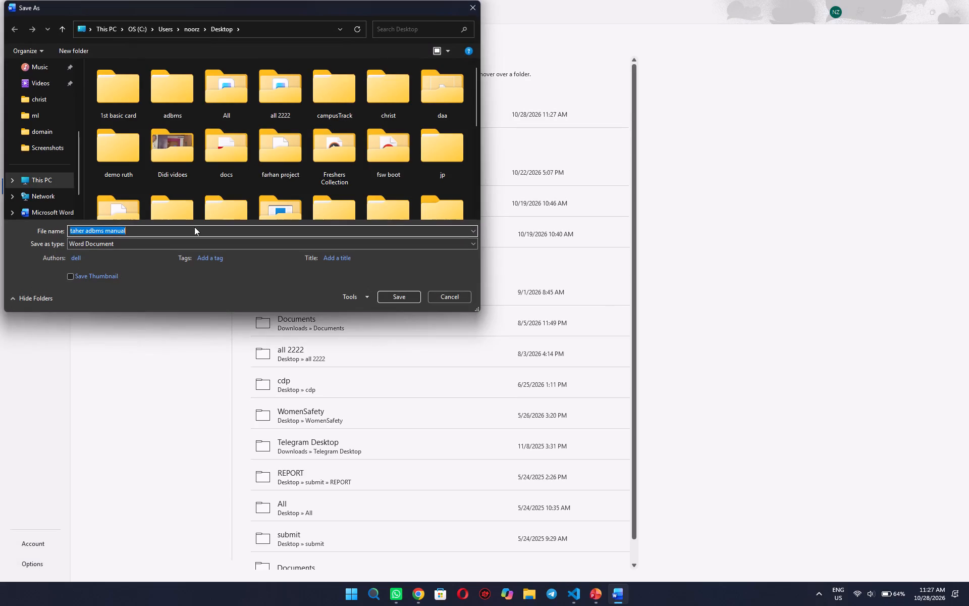
{"action": "left_click", "coordinate": [159, 242]}
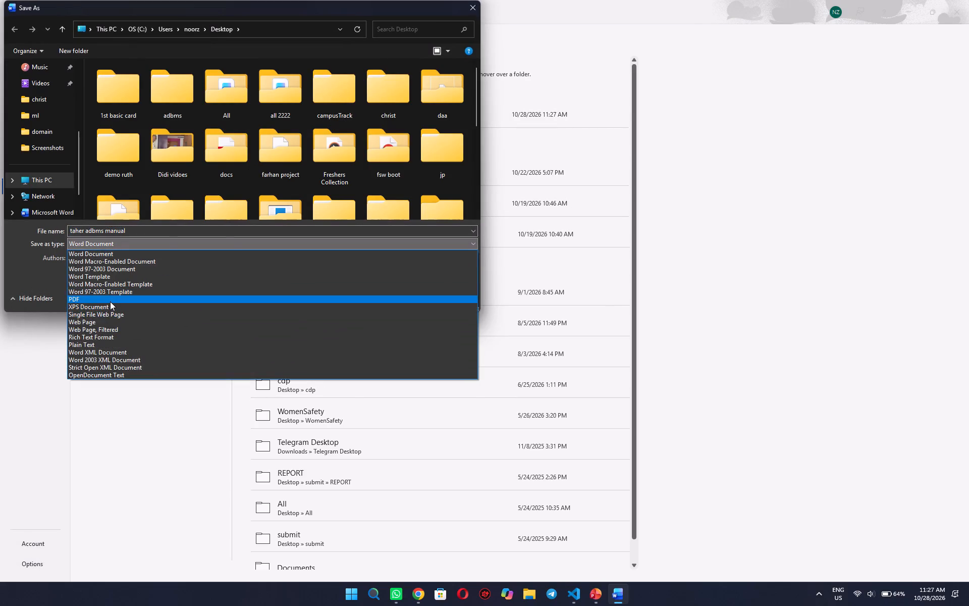
{"action": "left_click", "coordinate": [110, 301]}
{"action": "left_click", "coordinate": [395, 317]}
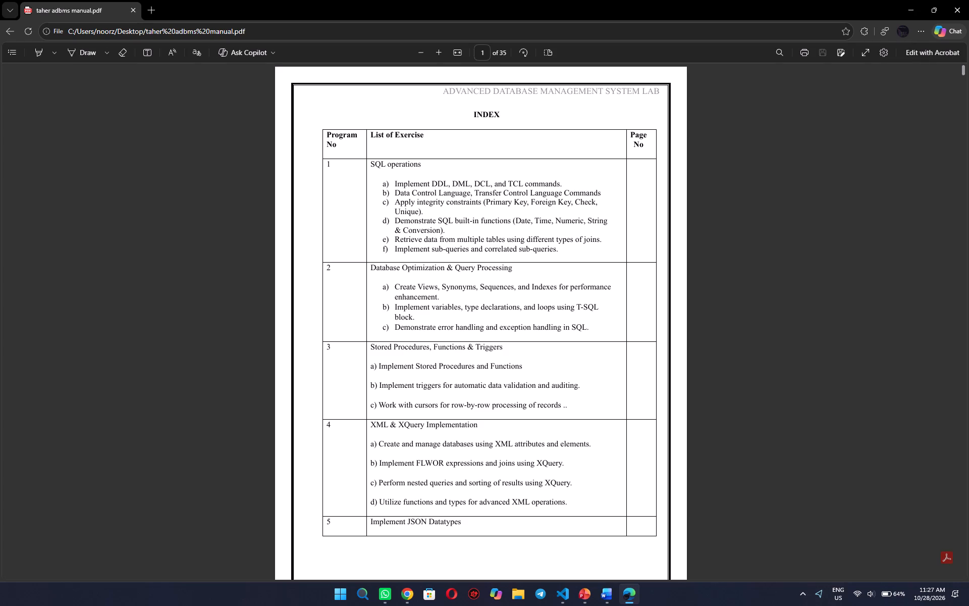
Review the exported PDF from the index and Program 1 through the closing XML examples, then close it.
{"action": "scroll", "coordinate": [478, 304], "scroll_direction": "down", "scroll_amount": 11}
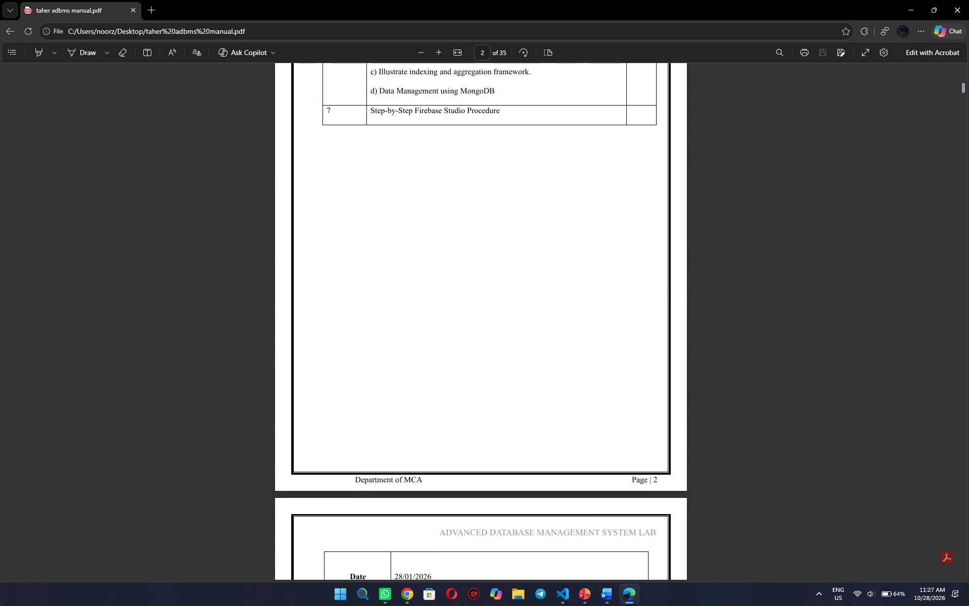
{"action": "scroll", "coordinate": [478, 304], "scroll_direction": "down", "scroll_amount": 2}
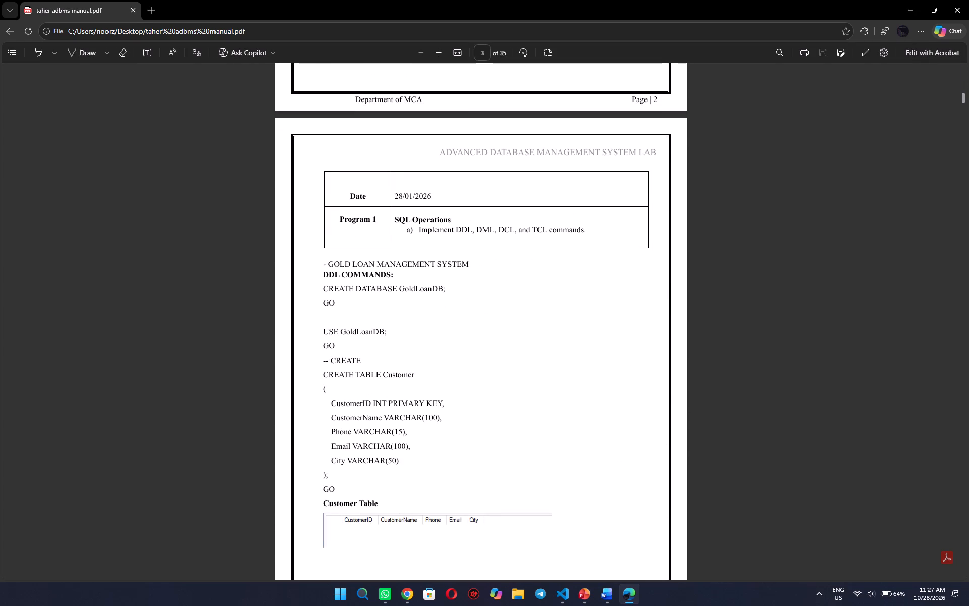
{"action": "scroll", "coordinate": [478, 304], "scroll_direction": "down", "scroll_amount": 2}
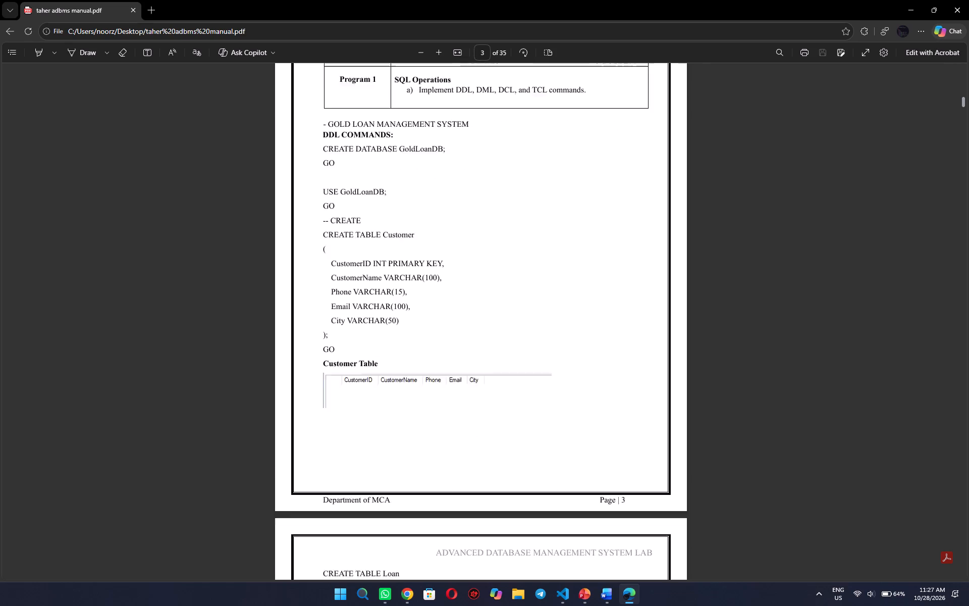
{"action": "scroll", "coordinate": [478, 304], "scroll_direction": "down", "scroll_amount": 2}
{"action": "left_click_drag", "start_coordinate": [963, 103], "coordinate": [968, 233]}
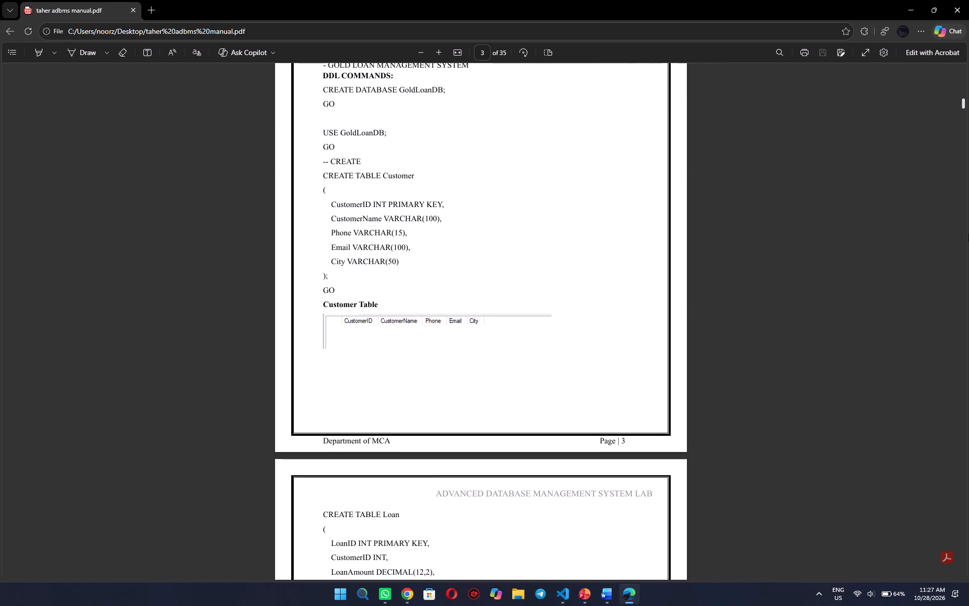
{"action": "left_click_drag", "start_coordinate": [968, 233], "coordinate": [968, 589]}
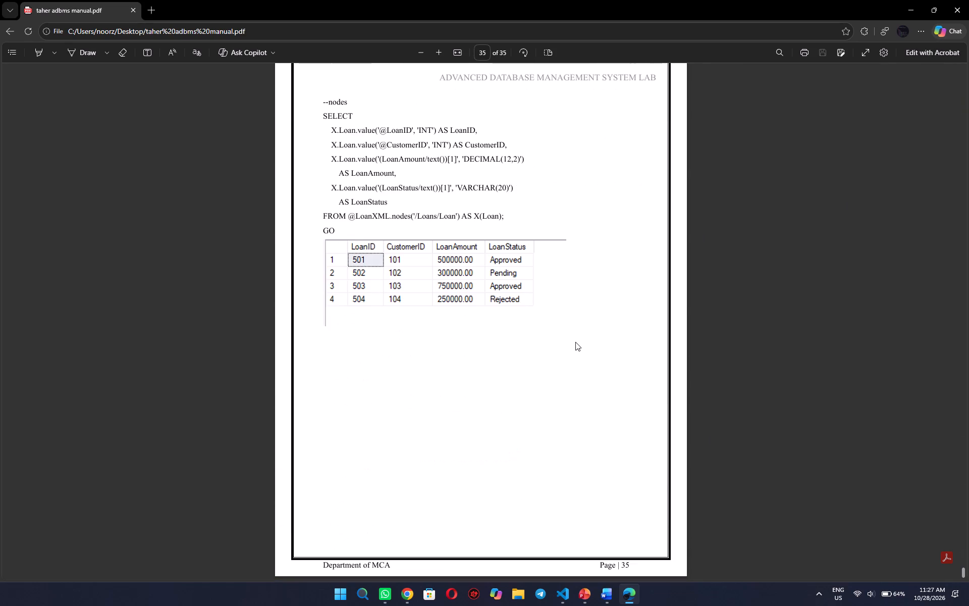
{"action": "scroll", "coordinate": [575, 342], "scroll_direction": "down", "scroll_amount": 9}
{"action": "scroll", "coordinate": [575, 342], "scroll_direction": "up", "scroll_amount": 9}
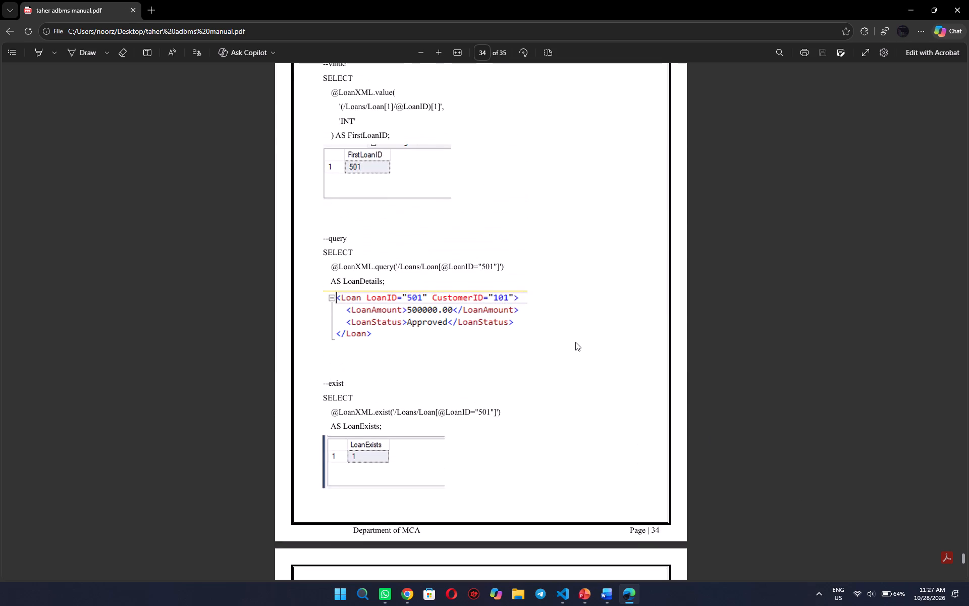
{"action": "scroll", "coordinate": [575, 342], "scroll_direction": "up", "scroll_amount": 10}
{"action": "scroll", "coordinate": [575, 342], "scroll_direction": "down", "scroll_amount": 3}
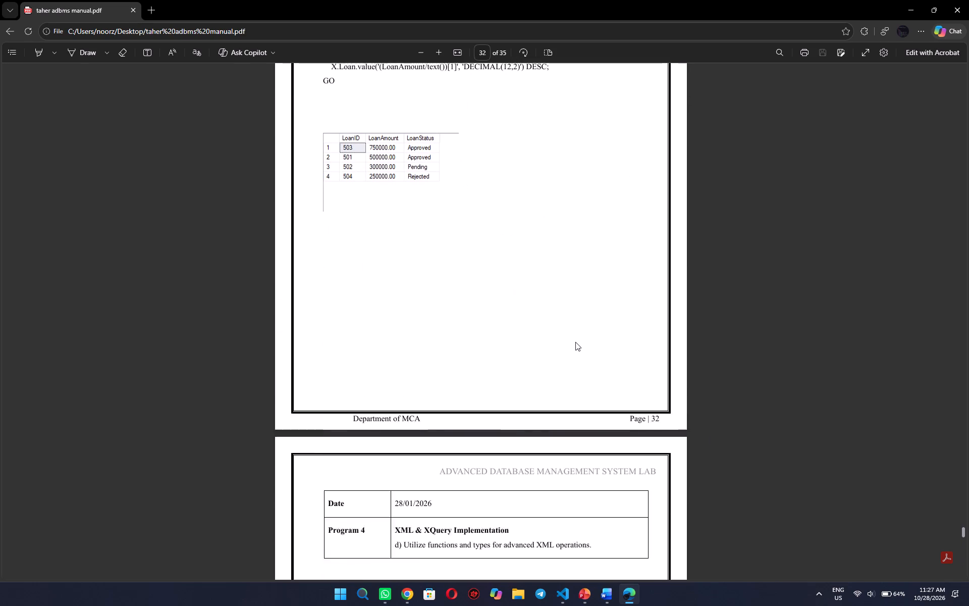
{"action": "left_click", "coordinate": [968, 0]}
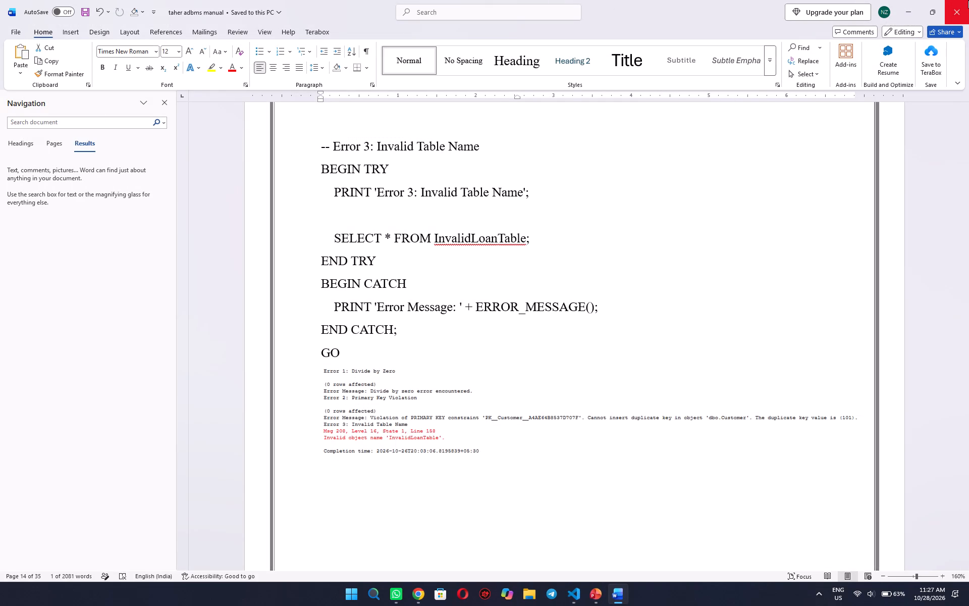
Close the taher adbms manual and open the faizan adbms Word document from the Desktop.
{"action": "left_click", "coordinate": [967, 0]}
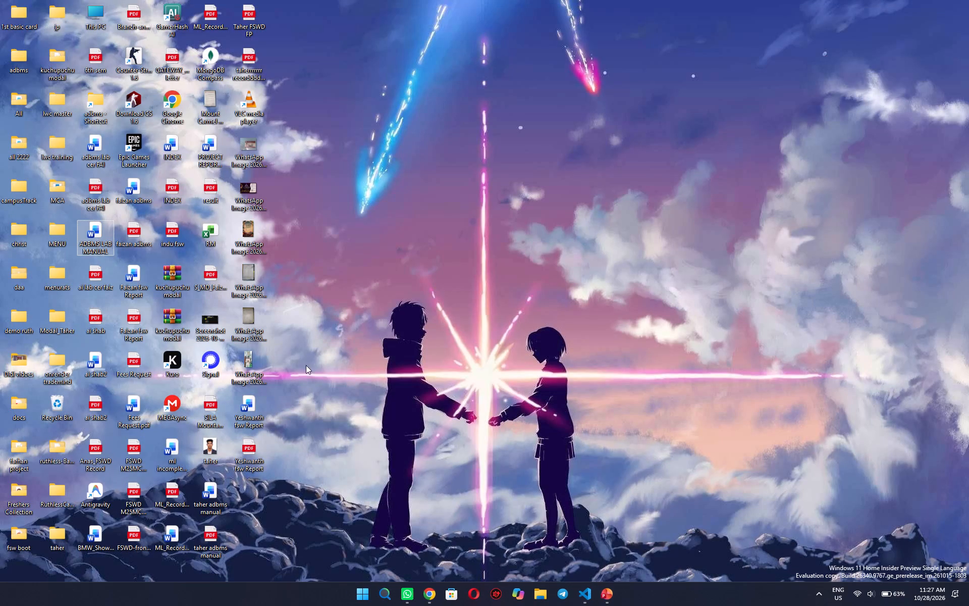
{"action": "left_click", "coordinate": [144, 185]}
{"action": "double_click", "coordinate": [144, 185]}
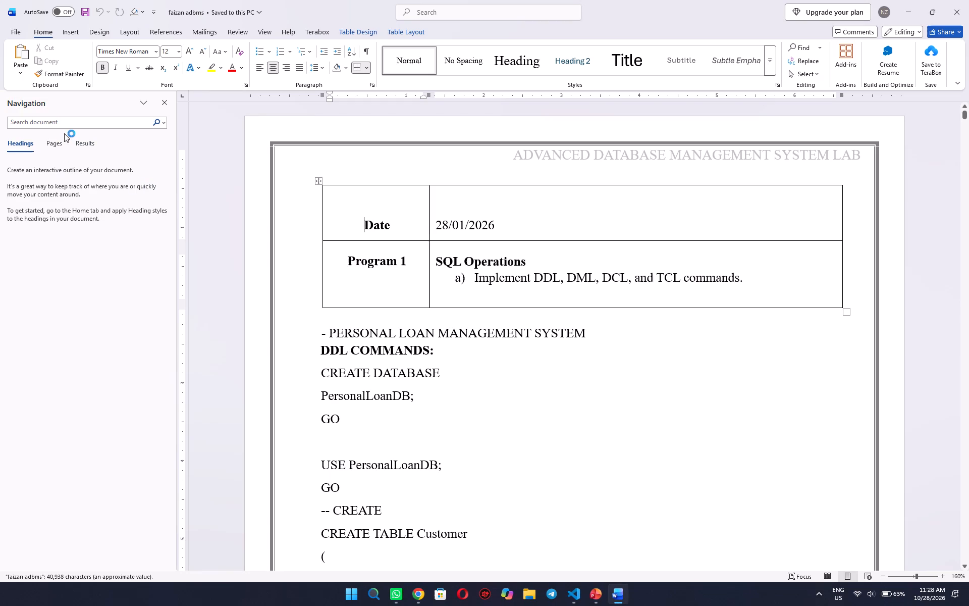
Set up a find and replace with Personal as the search text and Gold as the replacement.
{"action": "left_click", "coordinate": [55, 120]}
{"action": "key", "text": "Escape"}
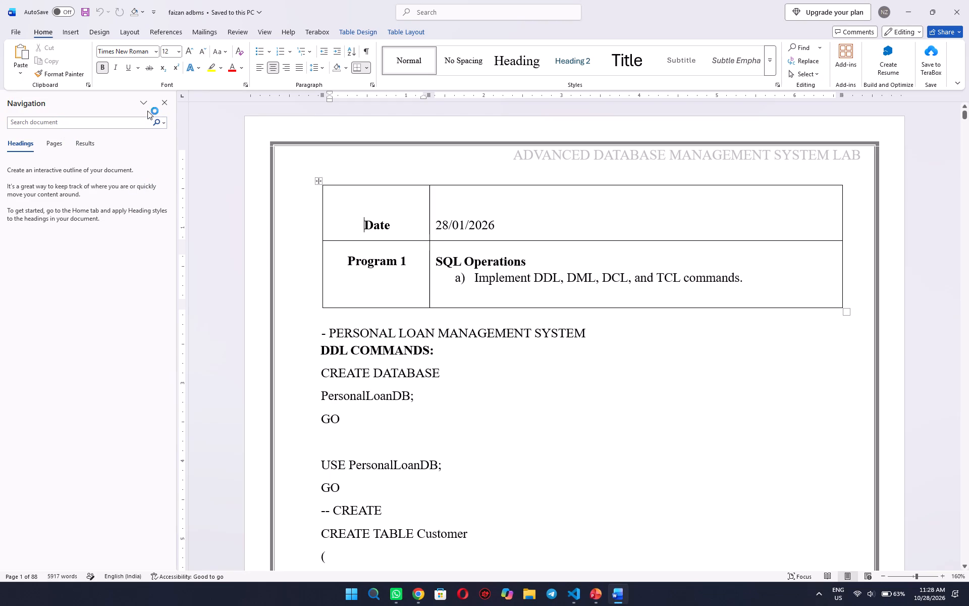
{"action": "left_click", "coordinate": [165, 104]}
{"action": "key", "text": "ctrl+f"}
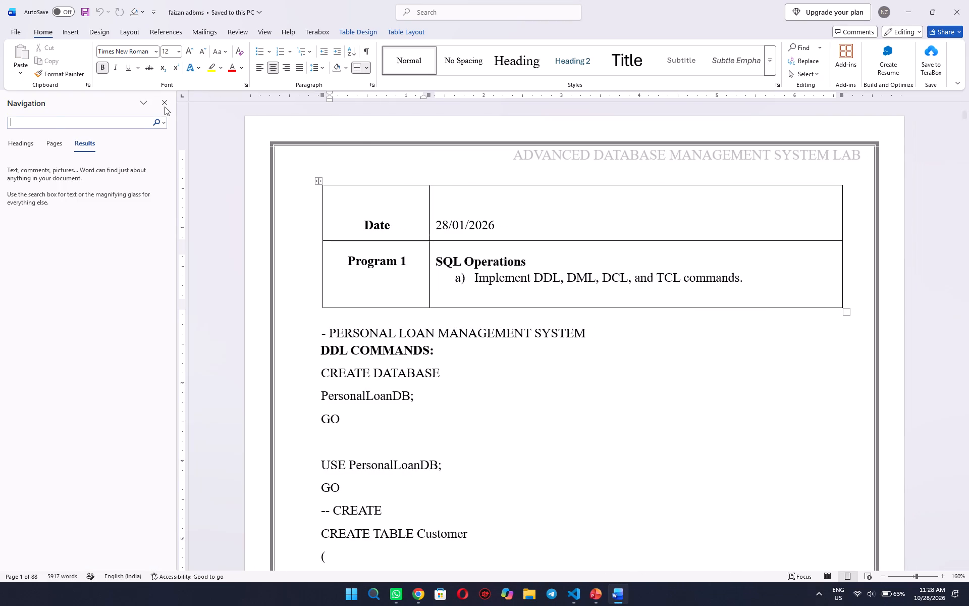
{"action": "left_click", "coordinate": [164, 127]}
{"action": "left_click", "coordinate": [185, 164]}
{"action": "left_click", "coordinate": [434, 132]}
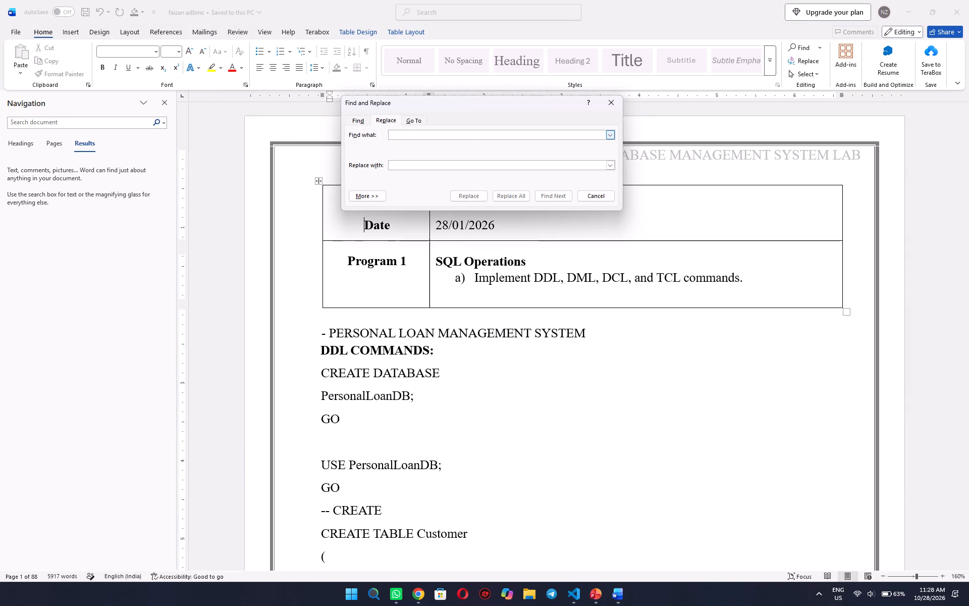
{"action": "type", "text": "Personal"}
{"action": "key", "text": "Tab"}
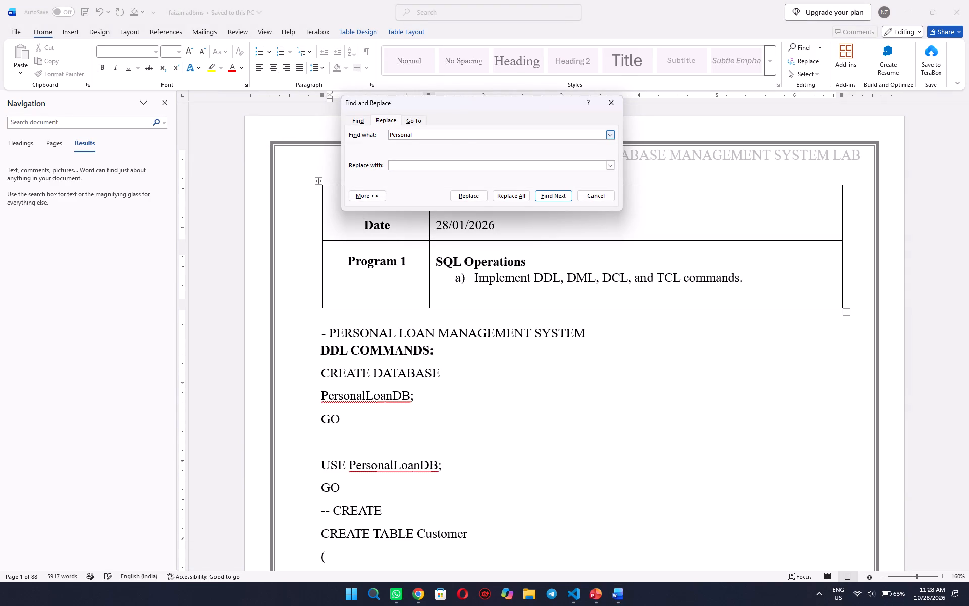
{"action": "type", "text": "Gold"}
Step through successive occurrences of Personal in the document to examine where the word is used.
{"action": "left_click", "coordinate": [362, 123]}
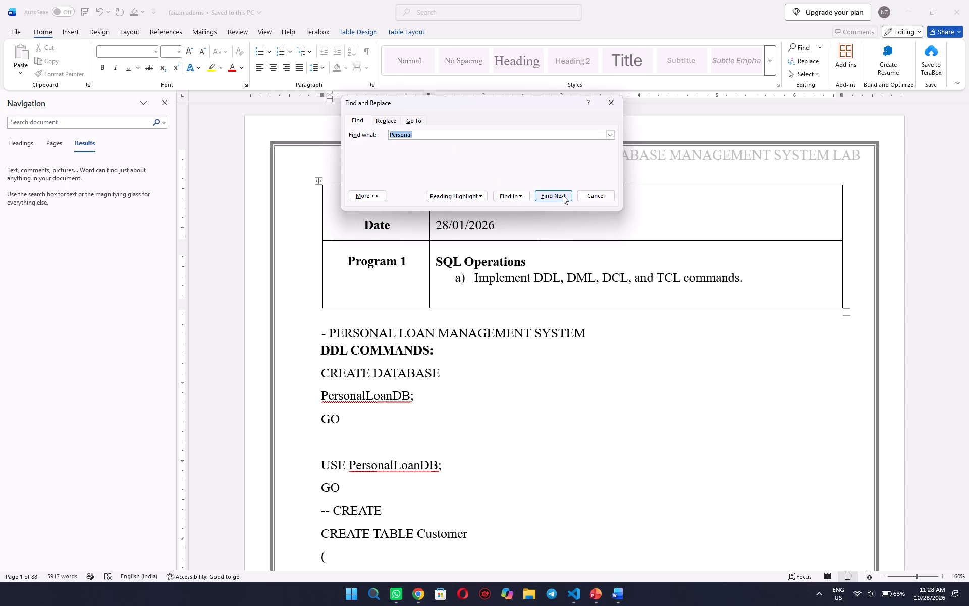
{"action": "left_click", "coordinate": [563, 195]}
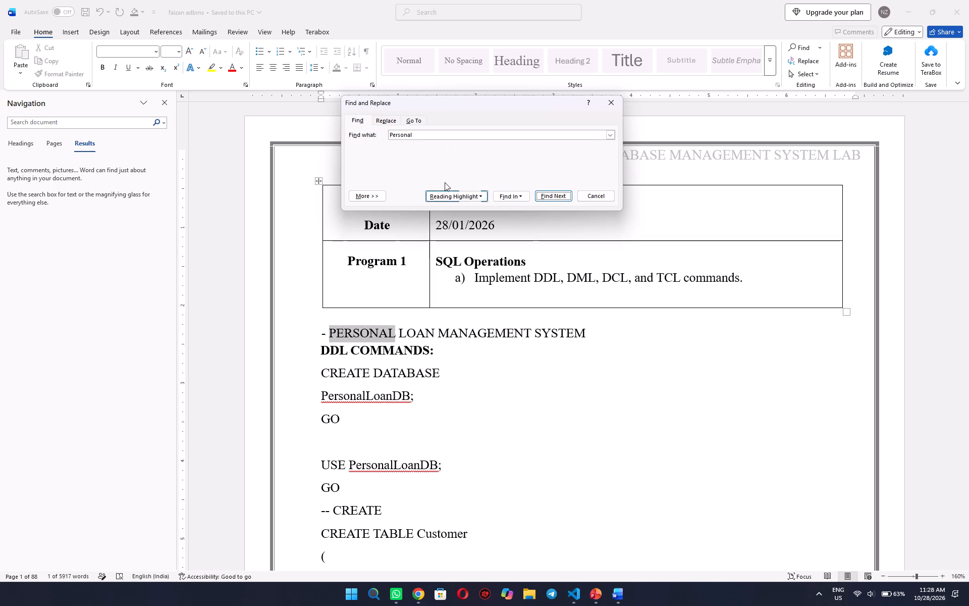
{"action": "left_click", "coordinate": [443, 136]}
{"action": "key", "text": "Return"}
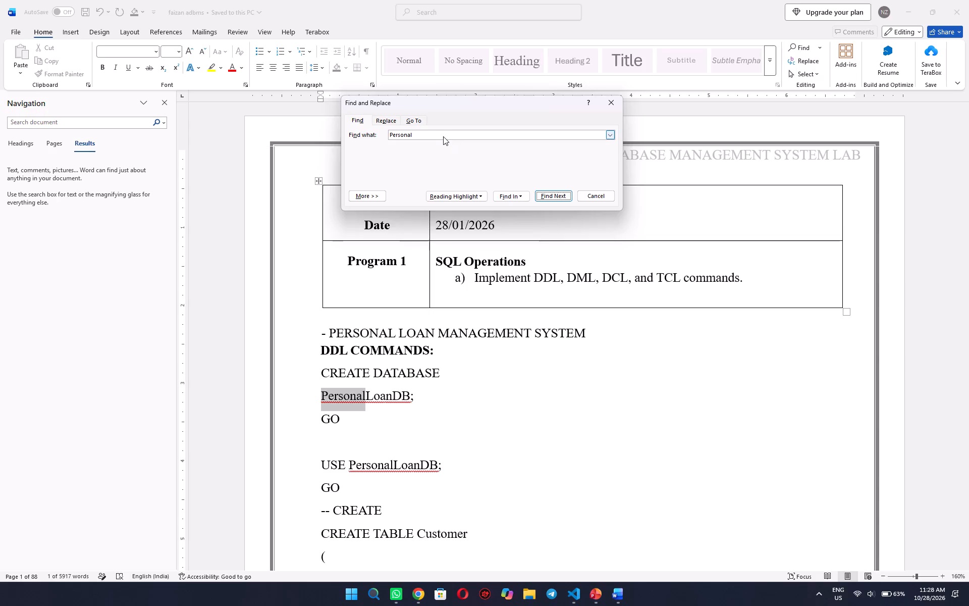
{"action": "key", "text": "Return"}
{"action": "key", "text": "Return"}
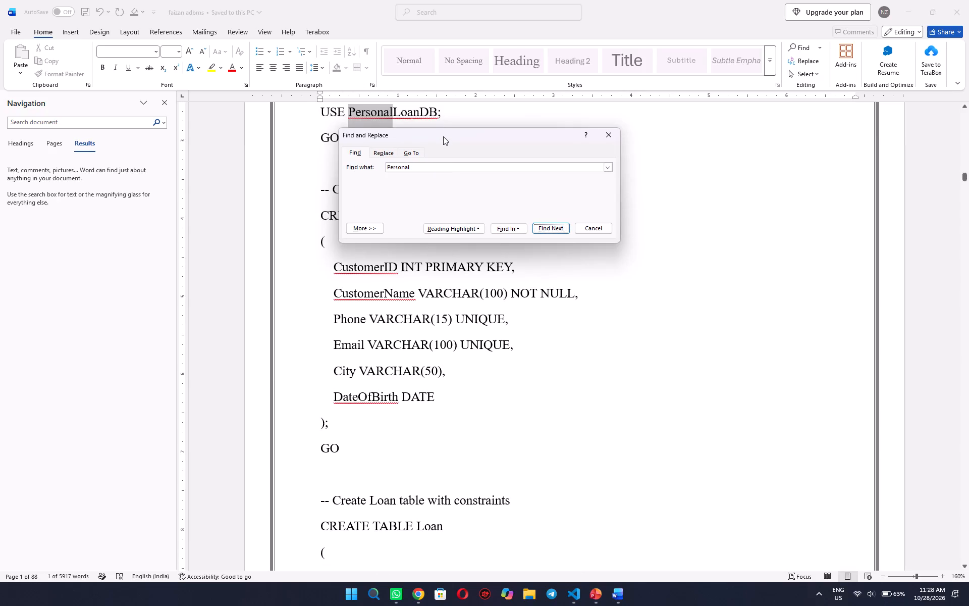
{"action": "key", "text": "Return"}
{"action": "key", "text": "Return"}
{"action": "key", "text": "Return"}
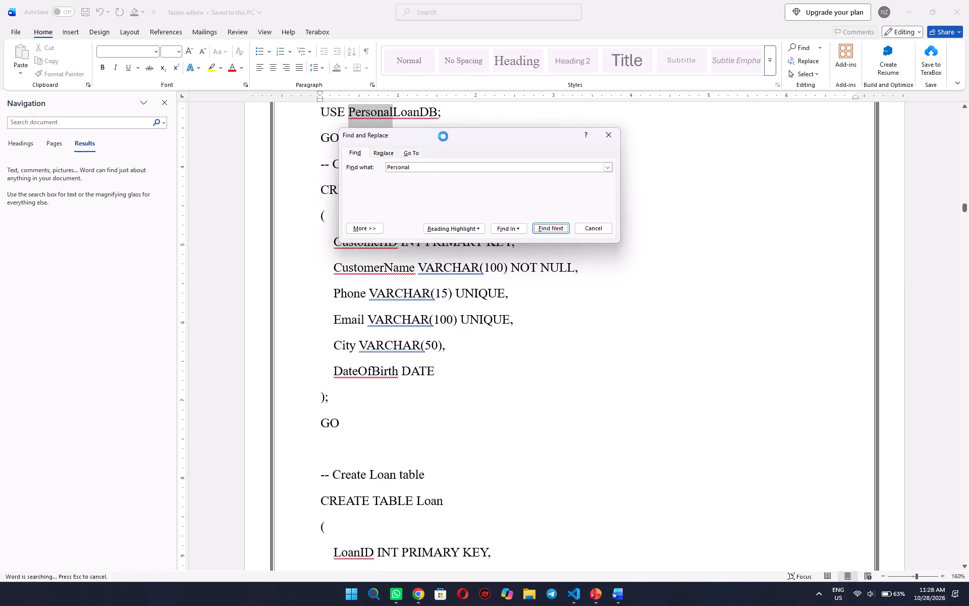
{"action": "key", "text": "Return"}
{"action": "key", "text": "Return"}
{"action": "key", "text": "Return"}
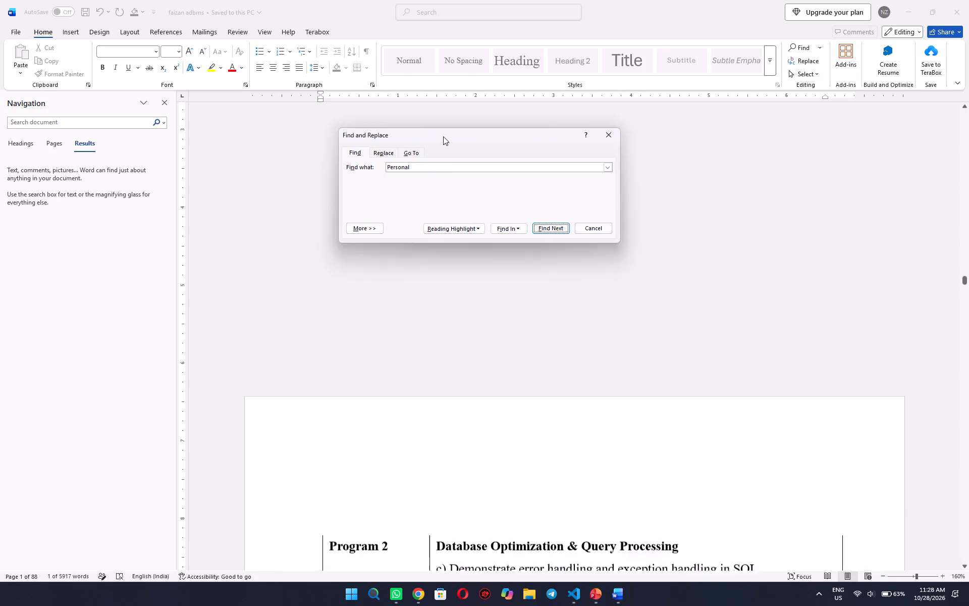
Replace every occurrence of Personal with Gold throughout the document and close Find and Replace.
{"action": "left_click", "coordinate": [383, 156]}
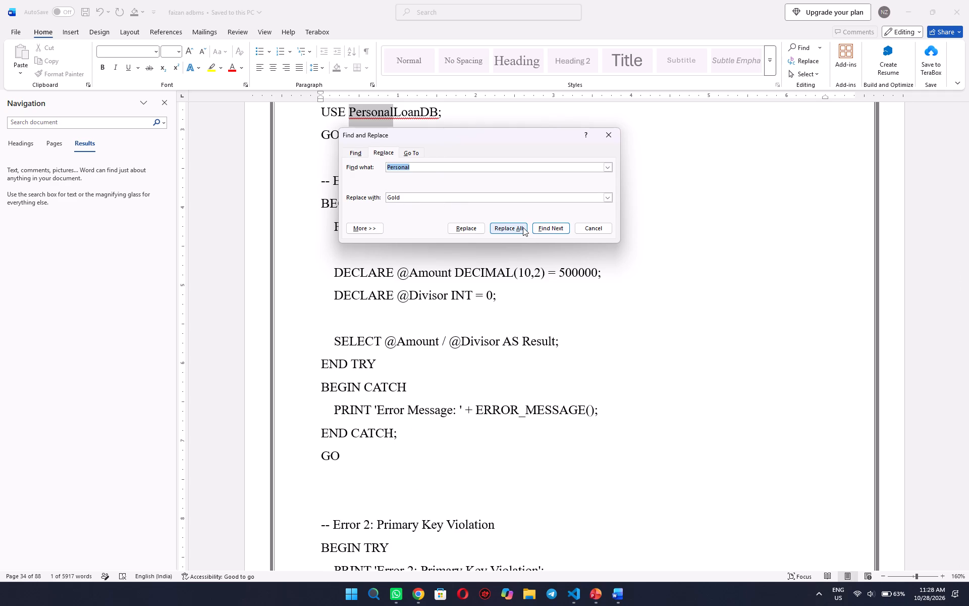
{"action": "left_click", "coordinate": [523, 227]}
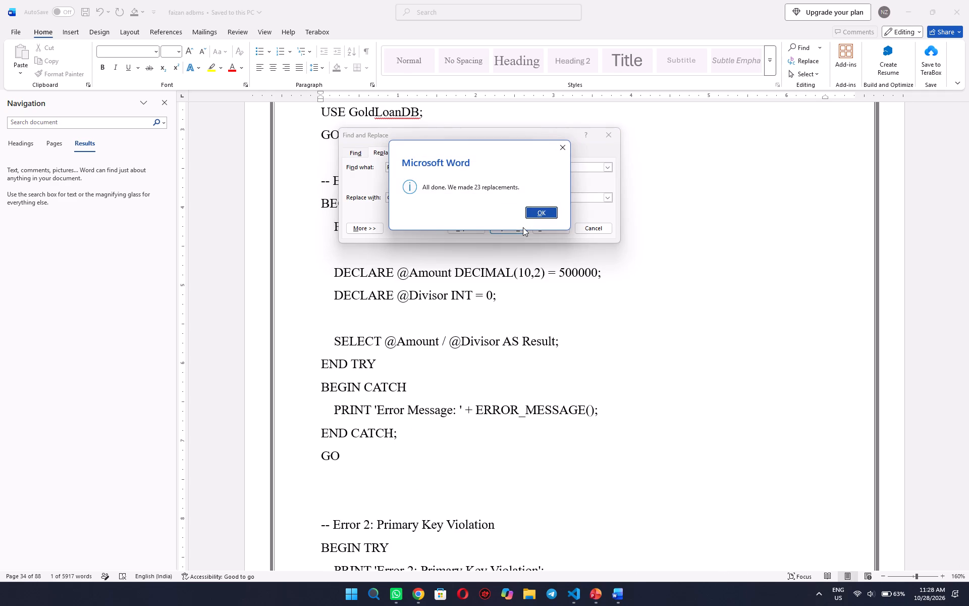
{"action": "left_click", "coordinate": [550, 210]}
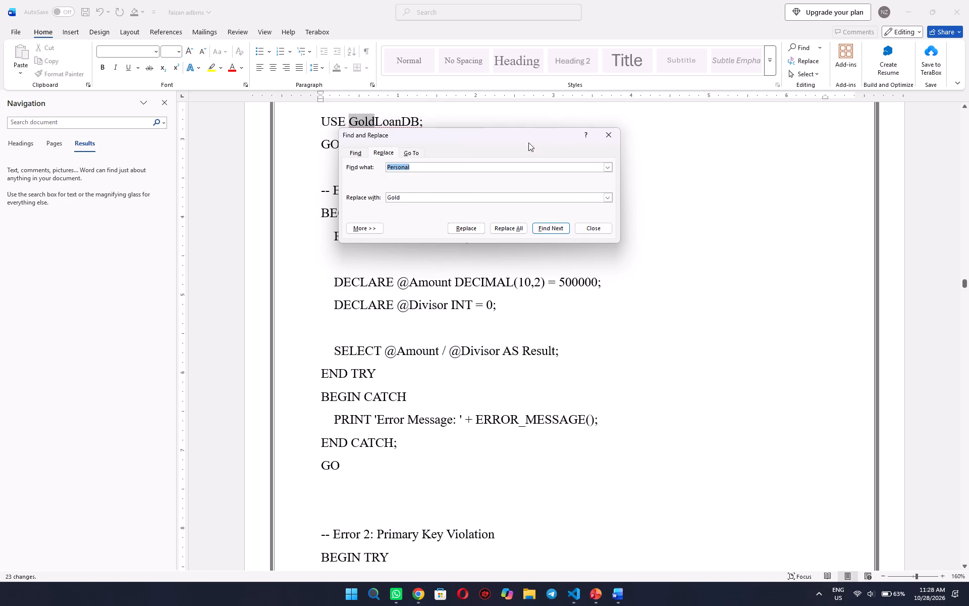
{"action": "left_click", "coordinate": [619, 137]}
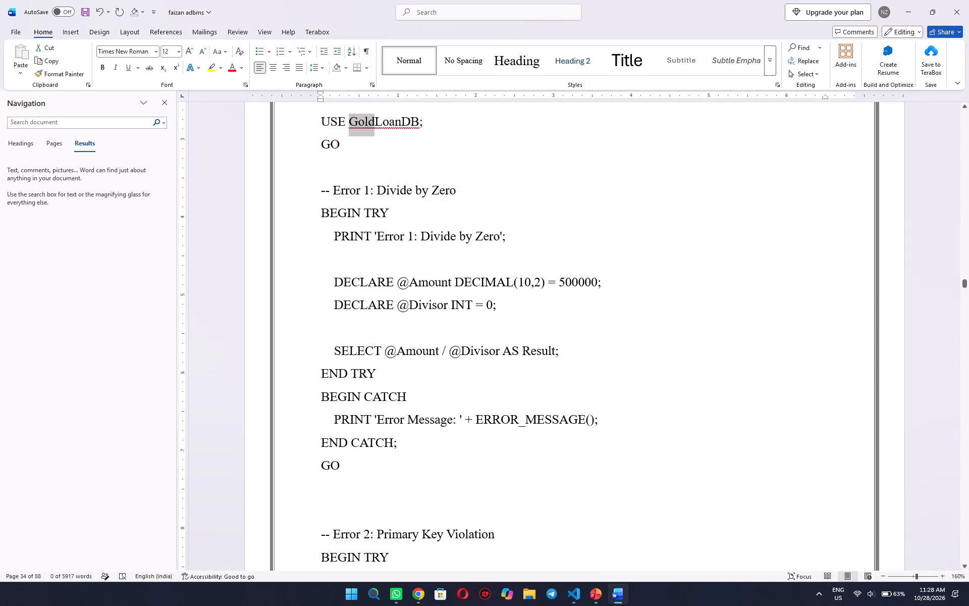
Review the faizan manual from the error-handling program through the Program 3 triggers and on to Program 6 for the Gold replacements.
{"action": "scroll", "coordinate": [538, 286], "scroll_direction": "down", "scroll_amount": 1}
{"action": "left_click", "coordinate": [497, 332]}
{"action": "scroll", "coordinate": [497, 332], "scroll_direction": "down", "scroll_amount": 7}
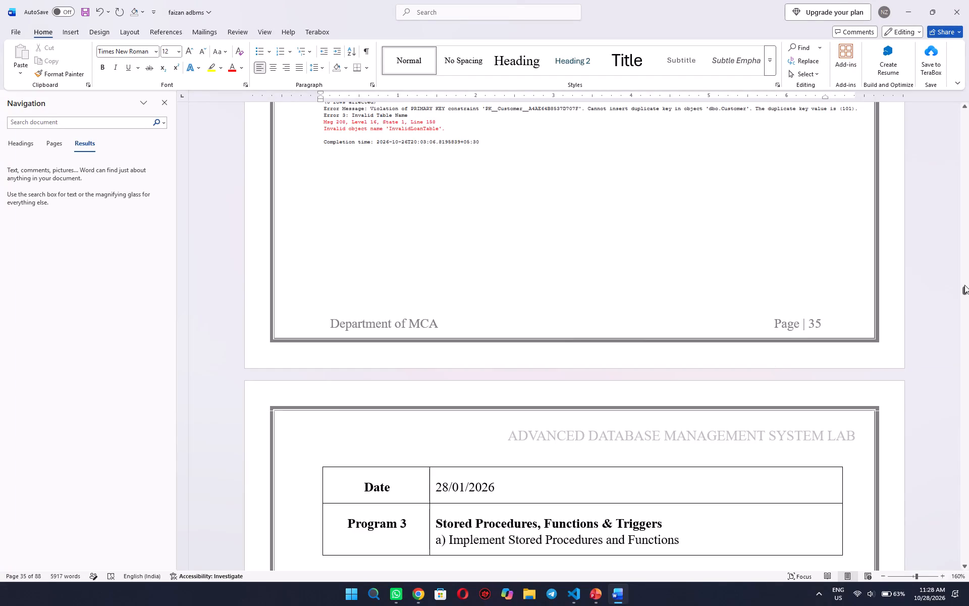
{"action": "left_click", "coordinate": [964, 285]}
{"action": "left_click_drag", "start_coordinate": [964, 285], "coordinate": [962, 299]}
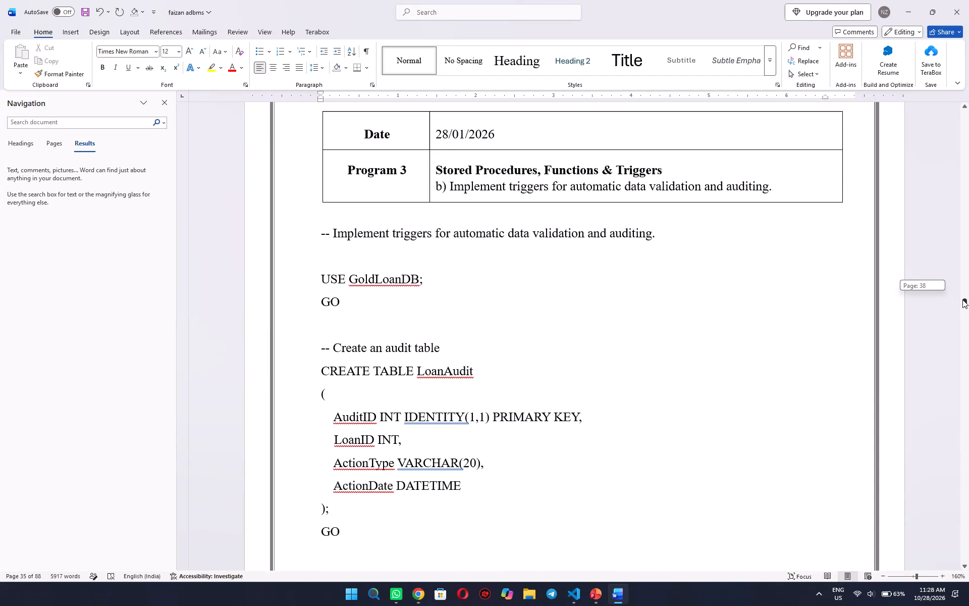
{"action": "left_click_drag", "start_coordinate": [962, 299], "coordinate": [962, 308]}
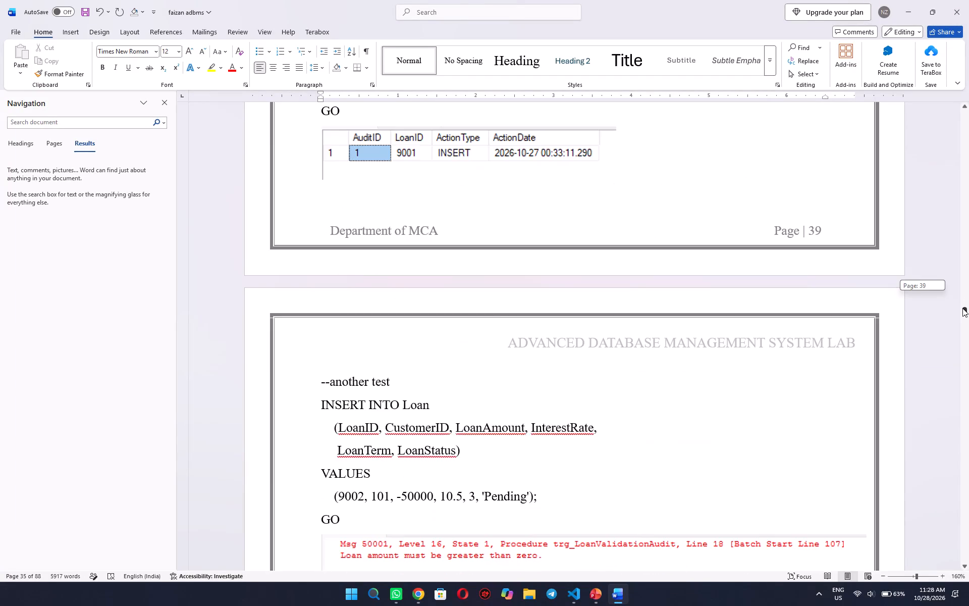
{"action": "left_click_drag", "start_coordinate": [962, 308], "coordinate": [952, 421]}
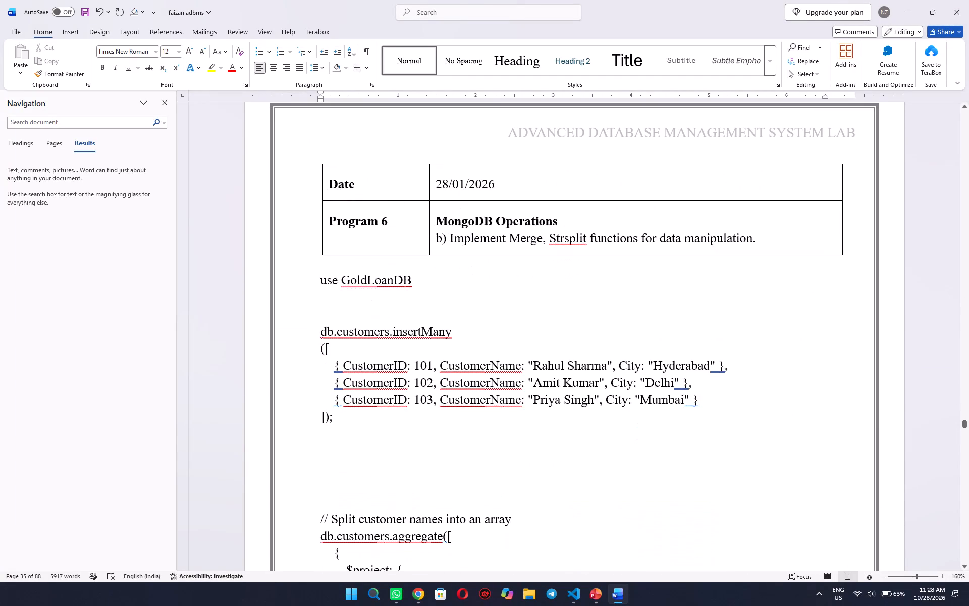
Examine the Program 6 part a MongoDB CRUD code and its output screenshots for consistency with the gold loan database.
{"action": "scroll", "coordinate": [728, 321], "scroll_direction": "up", "scroll_amount": 9}
{"action": "scroll", "coordinate": [728, 321], "scroll_direction": "down", "scroll_amount": 2}
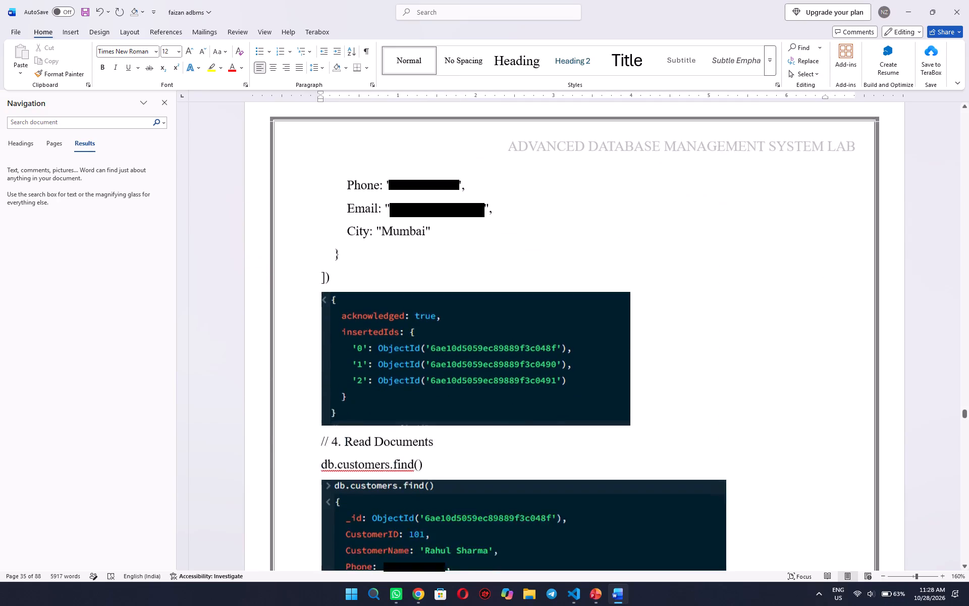
{"action": "scroll", "coordinate": [728, 321], "scroll_direction": "down", "scroll_amount": 3}
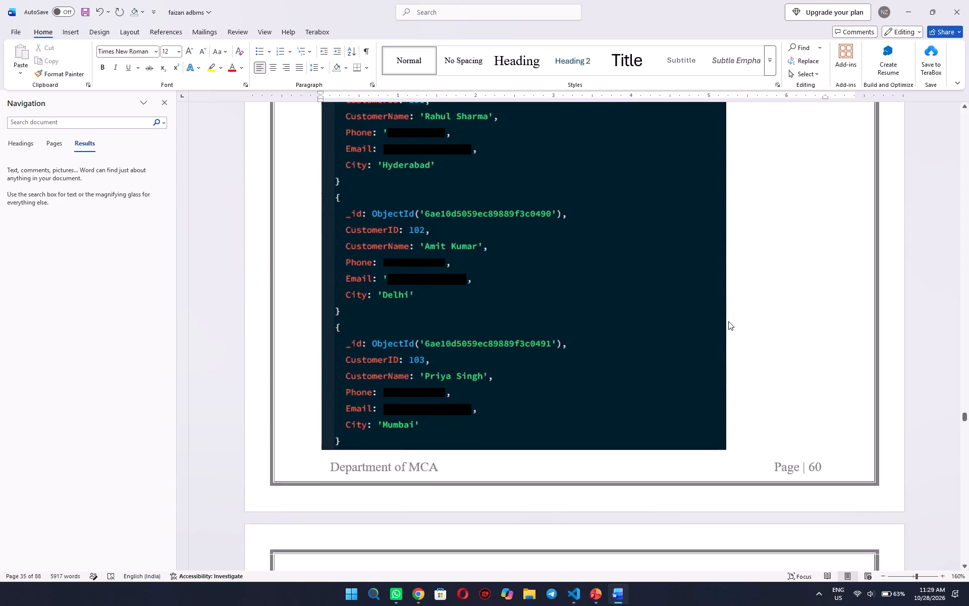
{"action": "scroll", "coordinate": [728, 321], "scroll_direction": "down", "scroll_amount": 3}
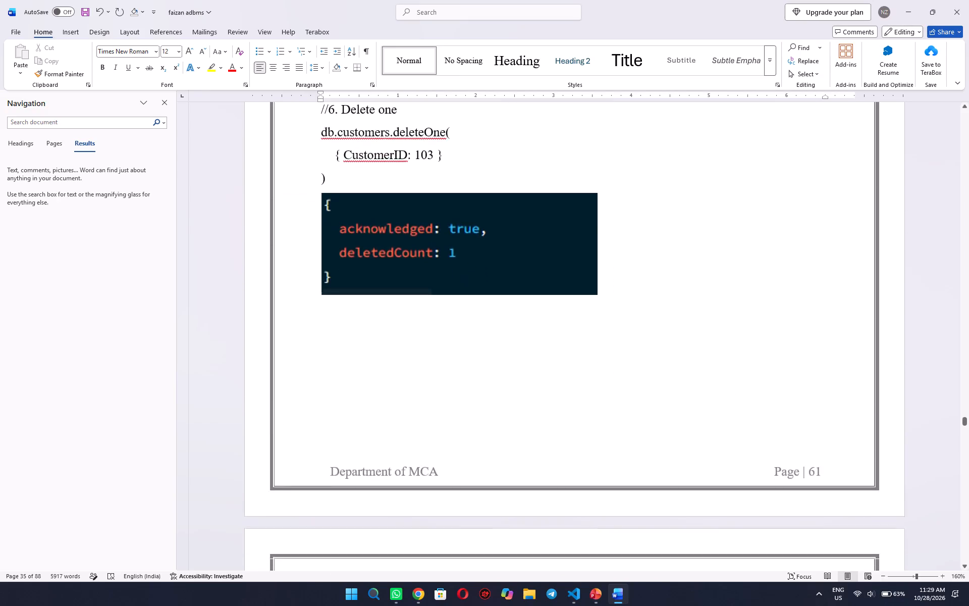
{"action": "scroll", "coordinate": [728, 321], "scroll_direction": "down", "scroll_amount": 2}
{"action": "scroll", "coordinate": [728, 321], "scroll_direction": "up", "scroll_amount": 9}
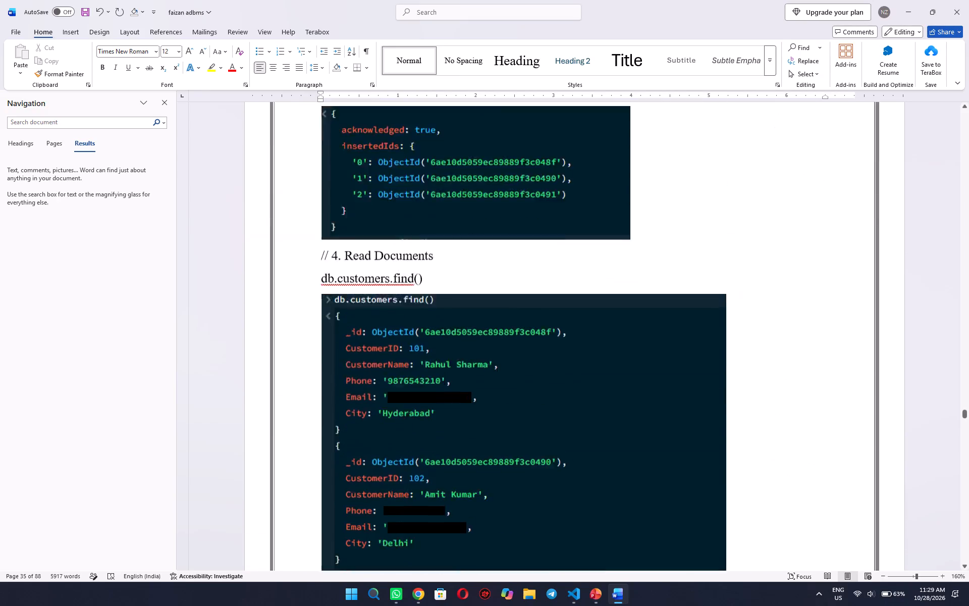
{"action": "scroll", "coordinate": [728, 321], "scroll_direction": "up", "scroll_amount": 4}
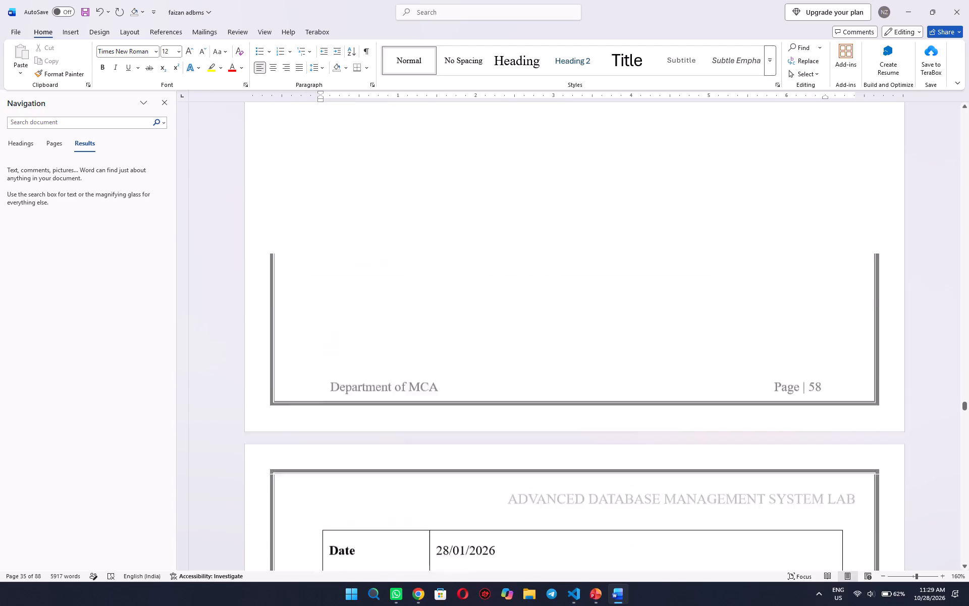
{"action": "scroll", "coordinate": [728, 321], "scroll_direction": "down", "scroll_amount": 2}
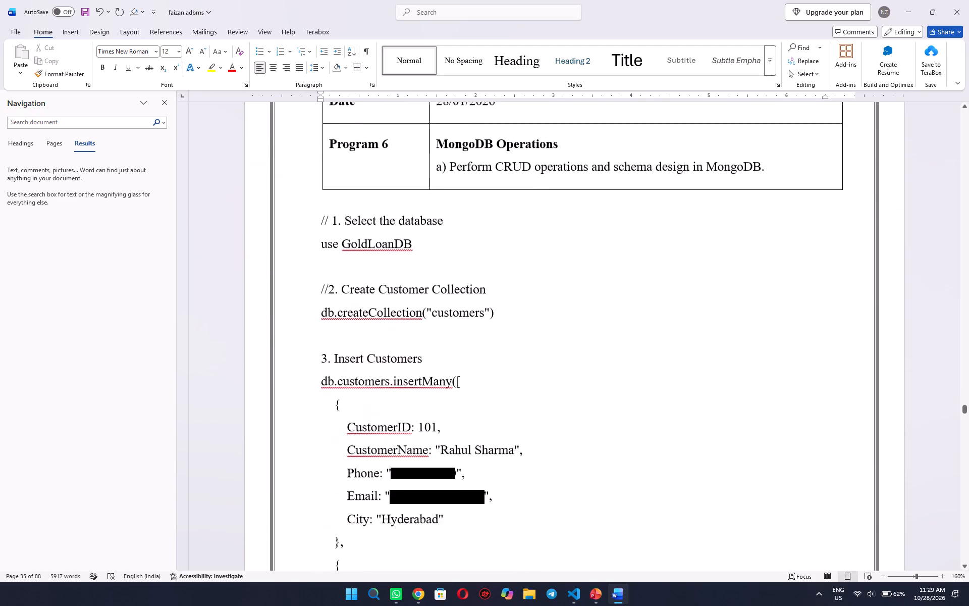
{"action": "scroll", "coordinate": [728, 321], "scroll_direction": "down", "scroll_amount": 6}
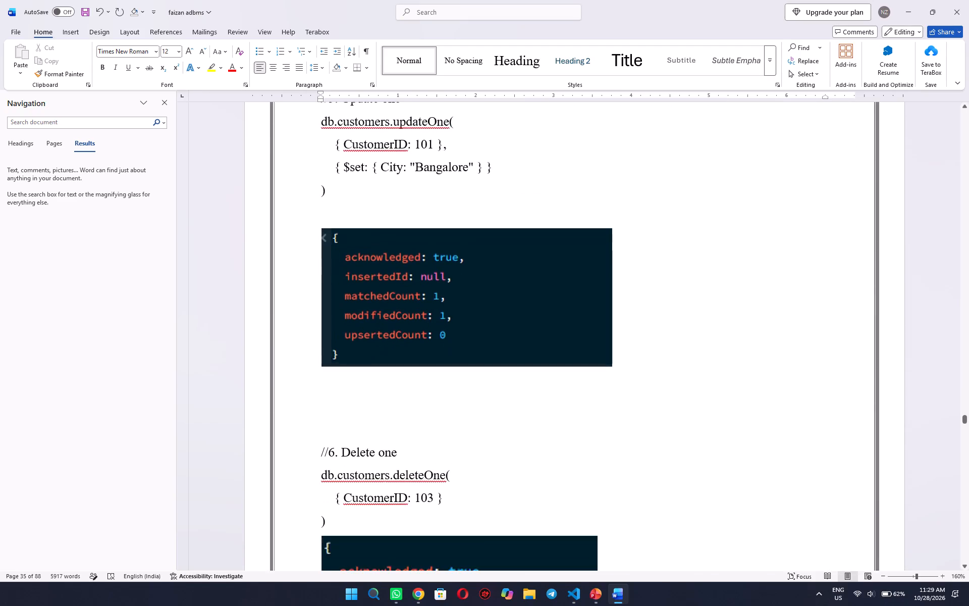
{"action": "scroll", "coordinate": [728, 321], "scroll_direction": "down", "scroll_amount": 4}
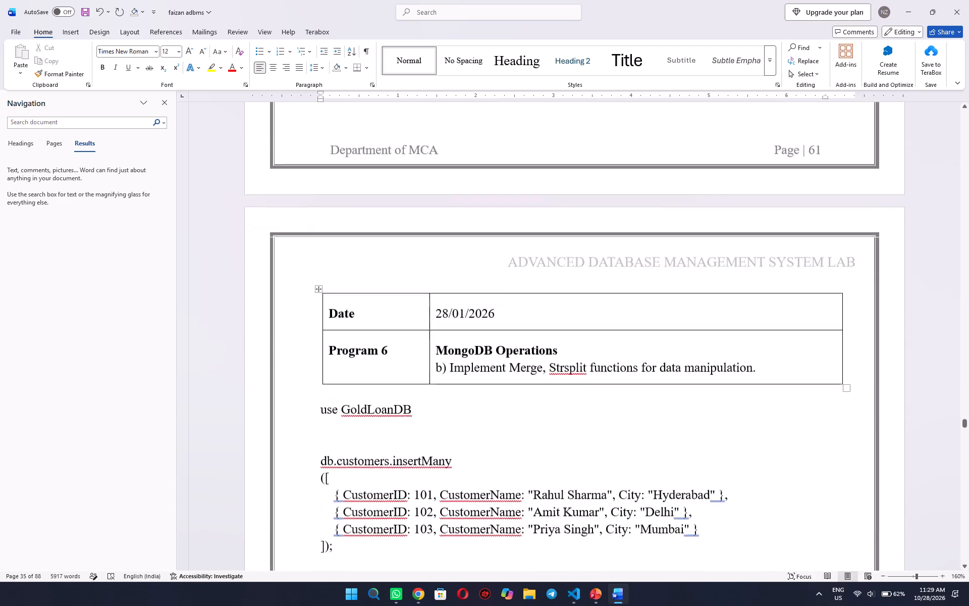
Check the remaining MongoDB programs, from the Merge and Strsplit exercise through to the Part-B Mini Project title page.
{"action": "scroll", "coordinate": [728, 321], "scroll_direction": "down", "scroll_amount": 7}
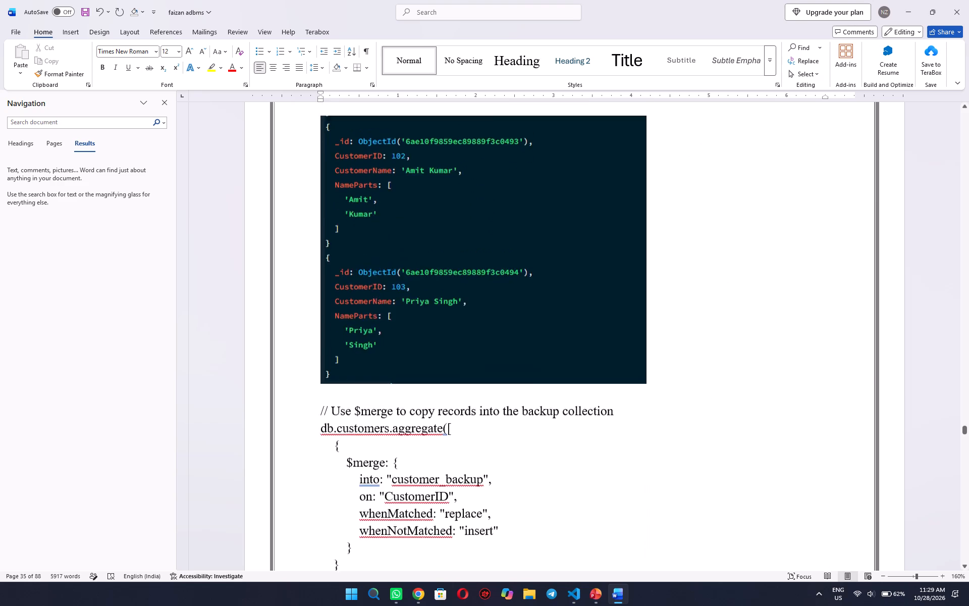
{"action": "scroll", "coordinate": [728, 321], "scroll_direction": "down", "scroll_amount": 1}
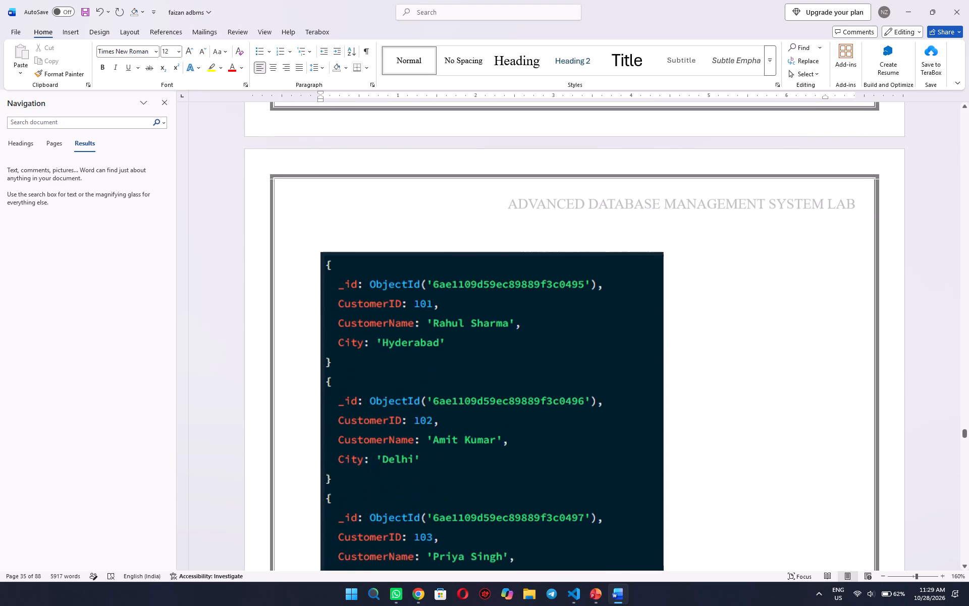
{"action": "scroll", "coordinate": [728, 321], "scroll_direction": "down", "scroll_amount": 6}
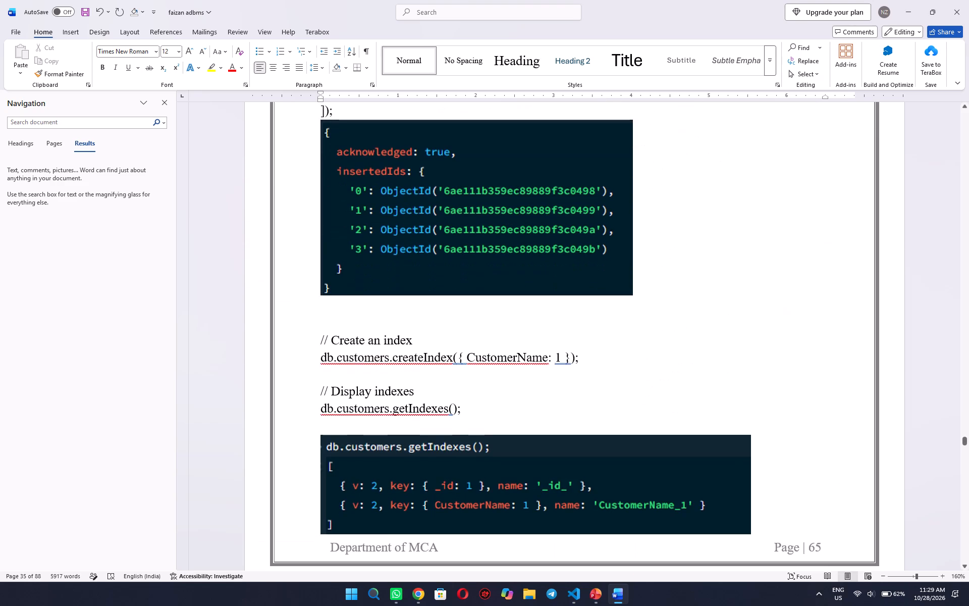
{"action": "scroll", "coordinate": [728, 321], "scroll_direction": "down", "scroll_amount": 7}
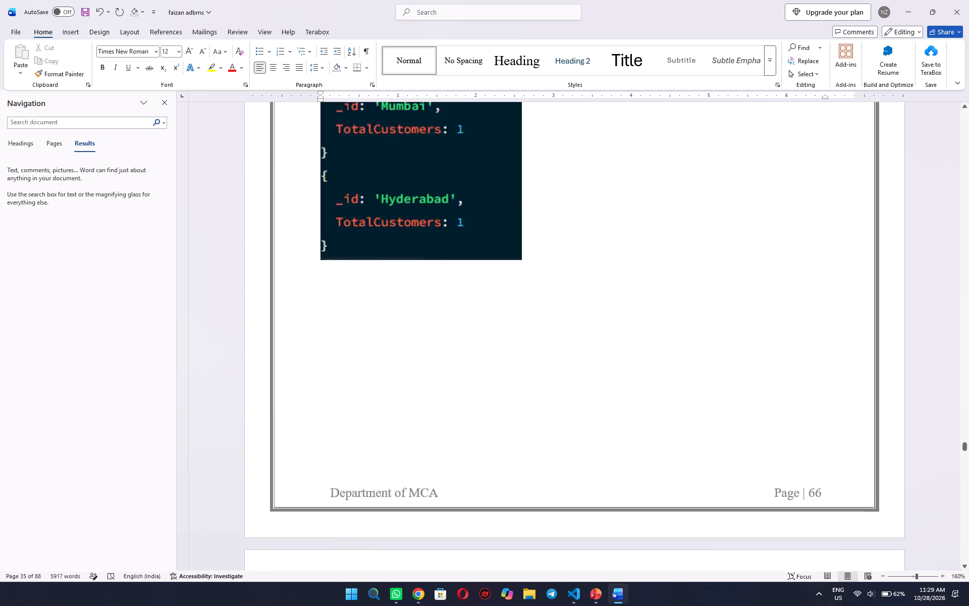
{"action": "scroll", "coordinate": [728, 321], "scroll_direction": "down", "scroll_amount": 5}
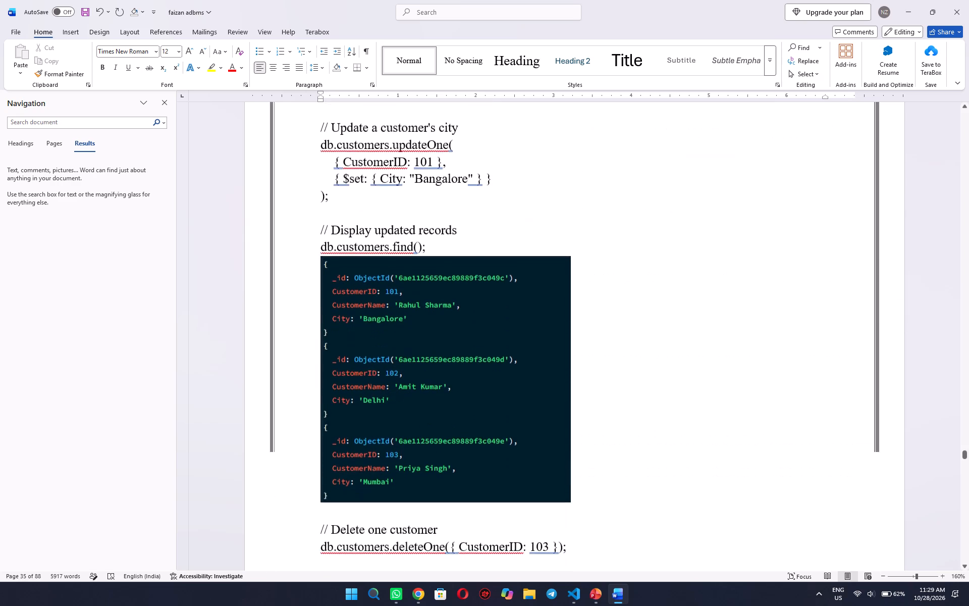
{"action": "scroll", "coordinate": [728, 321], "scroll_direction": "down", "scroll_amount": 3}
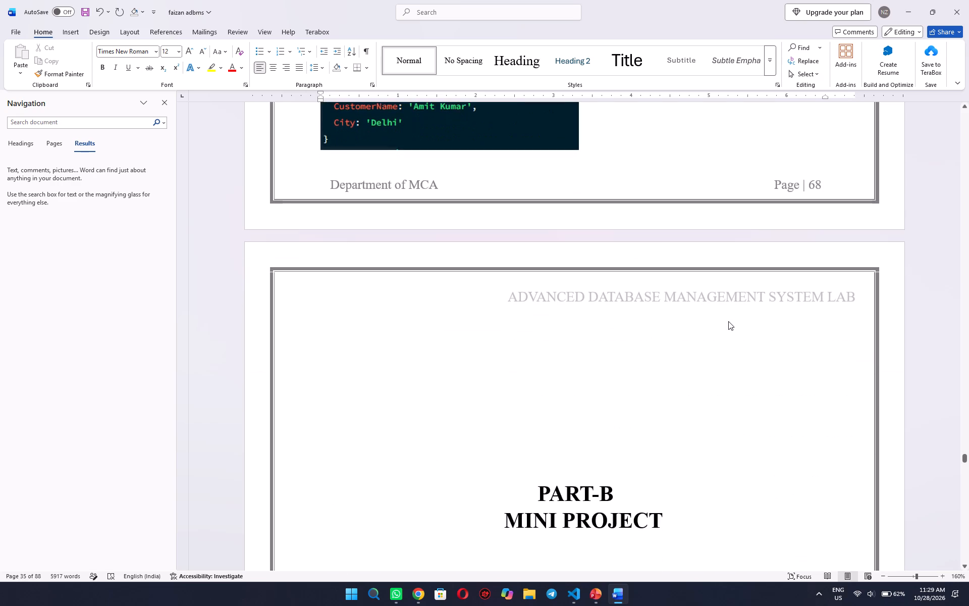
{"action": "scroll", "coordinate": [728, 321], "scroll_direction": "down", "scroll_amount": 2}
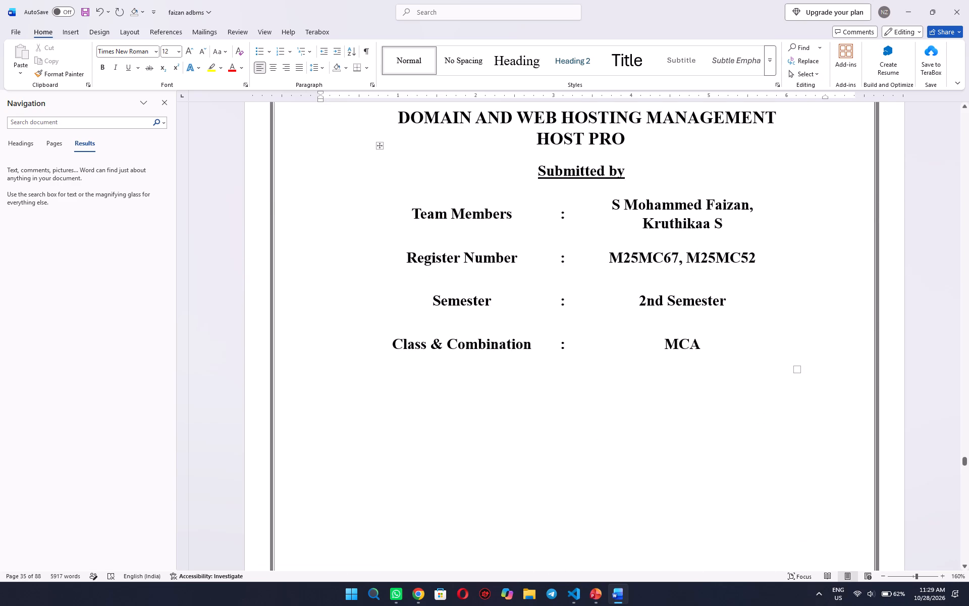
{"action": "scroll", "coordinate": [728, 321], "scroll_direction": "up", "scroll_amount": 1}
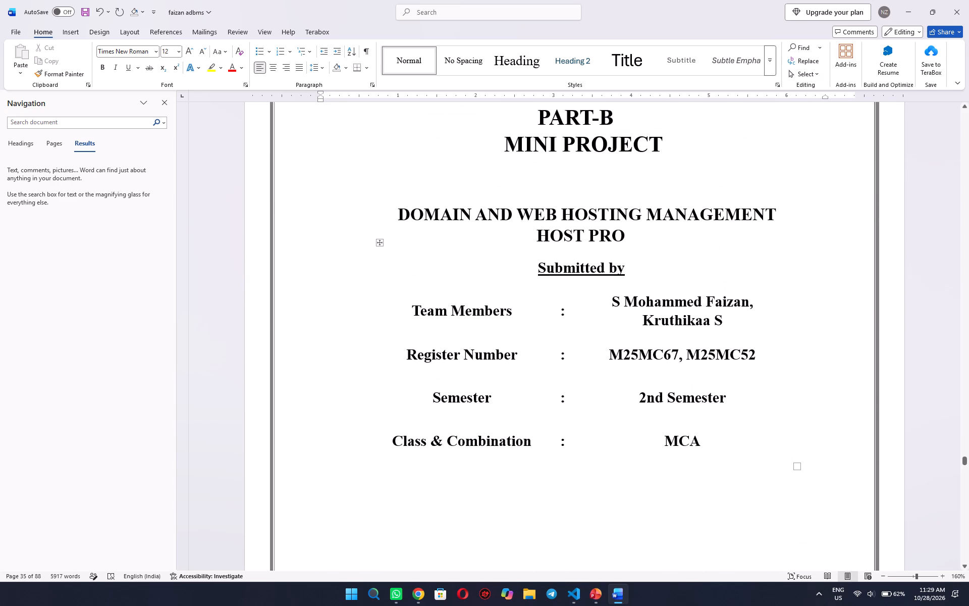
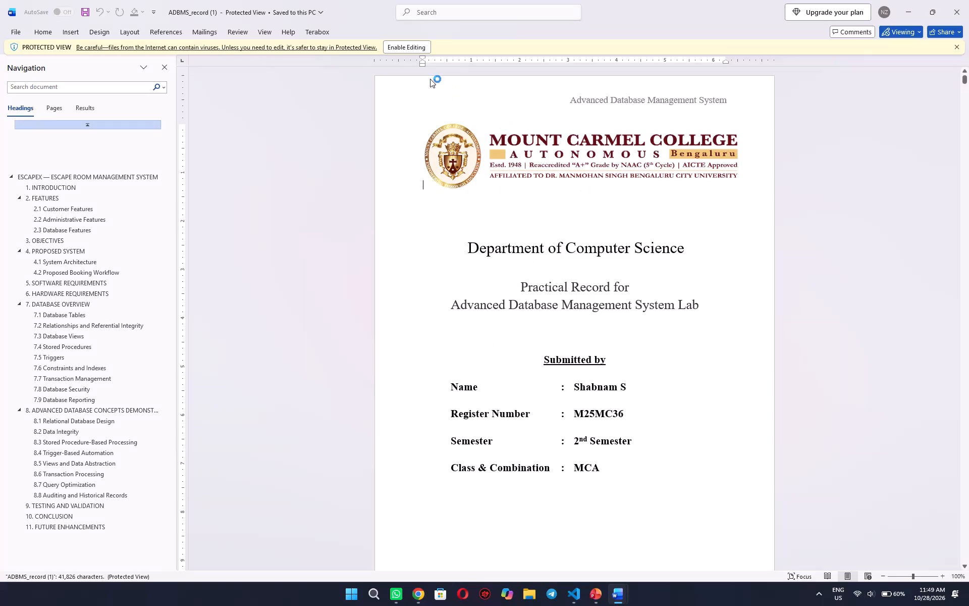
Enable editing in the ADBMS_record (1) document and look through its front pages and index to the Program 1 DDL commands.
{"action": "left_click", "coordinate": [409, 44]}
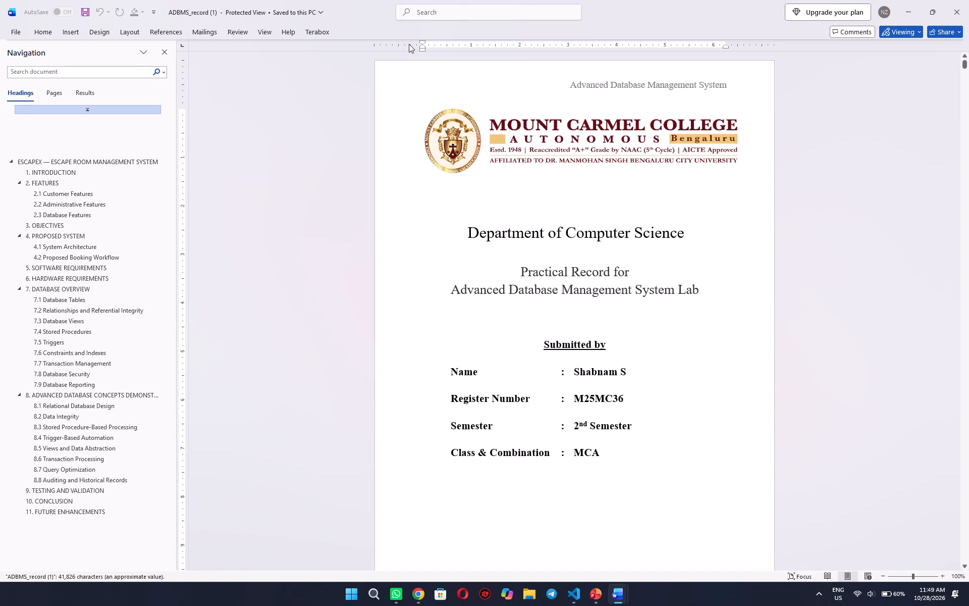
{"action": "scroll", "coordinate": [881, 200], "scroll_direction": "down", "scroll_amount": 2}
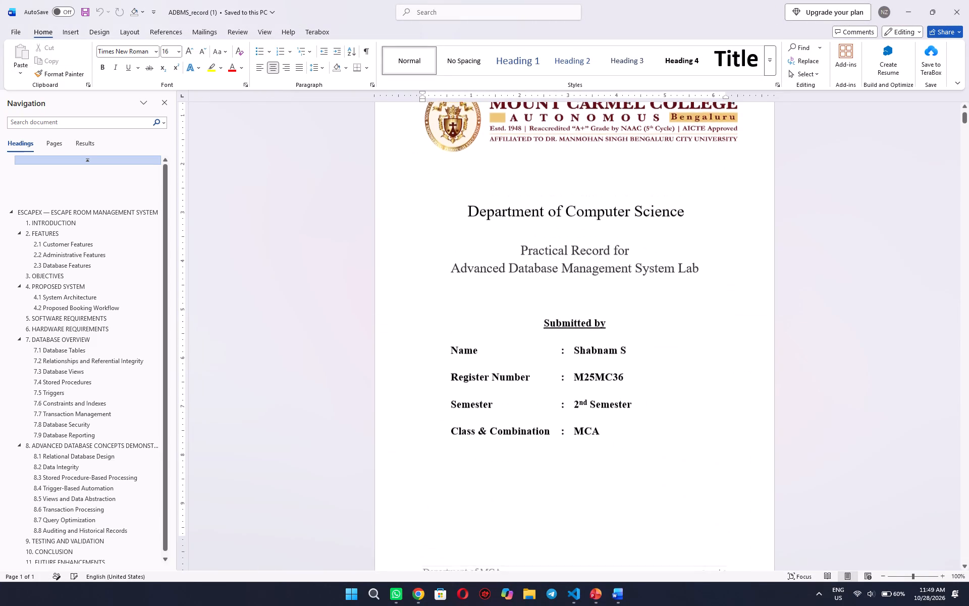
{"action": "scroll", "coordinate": [881, 200], "scroll_direction": "down", "scroll_amount": 7}
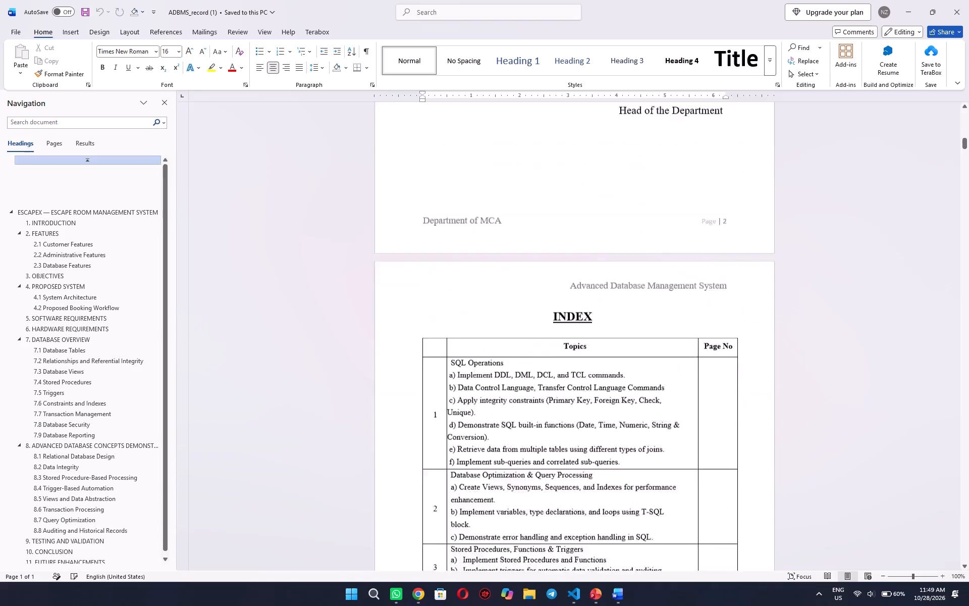
{"action": "scroll", "coordinate": [881, 200], "scroll_direction": "down", "scroll_amount": 2}
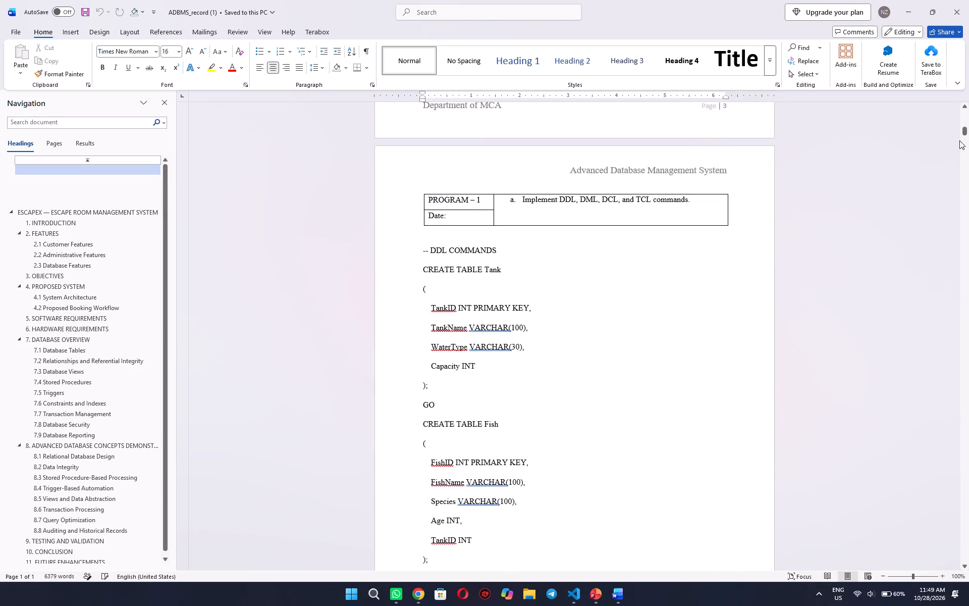
Examine the EscapeX output screenshots and the SQL booking procedures, triggers and views in the ADBMS record's mini project.
{"action": "left_click_drag", "start_coordinate": [963, 127], "coordinate": [968, 444]}
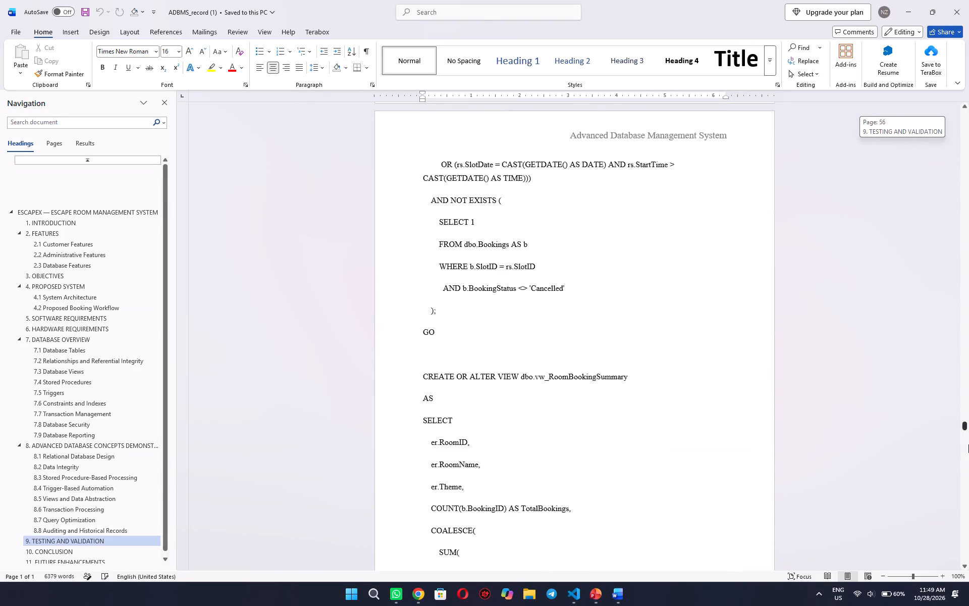
{"action": "left_click_drag", "start_coordinate": [968, 444], "coordinate": [968, 504]}
{"action": "scroll", "coordinate": [850, 484], "scroll_direction": "down", "scroll_amount": 8}
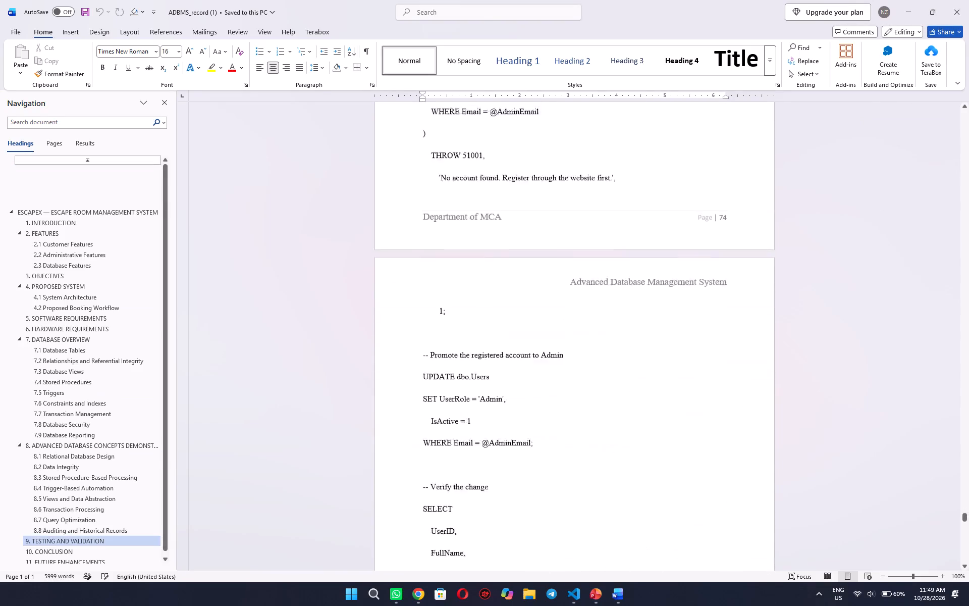
{"action": "scroll", "coordinate": [850, 484], "scroll_direction": "down", "scroll_amount": 9}
{"action": "scroll", "coordinate": [850, 484], "scroll_direction": "up", "scroll_amount": 9}
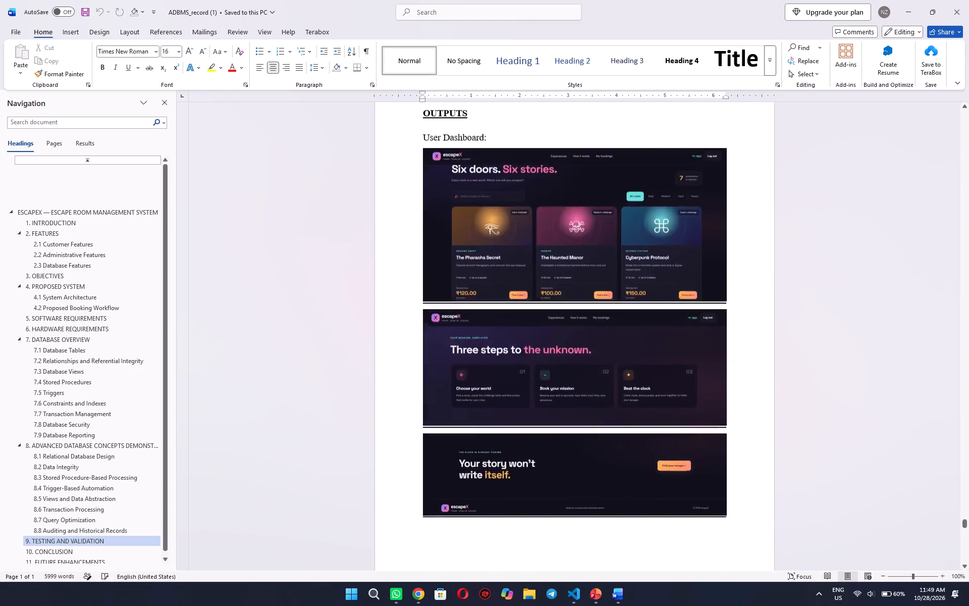
{"action": "scroll", "coordinate": [850, 484], "scroll_direction": "up", "scroll_amount": 17}
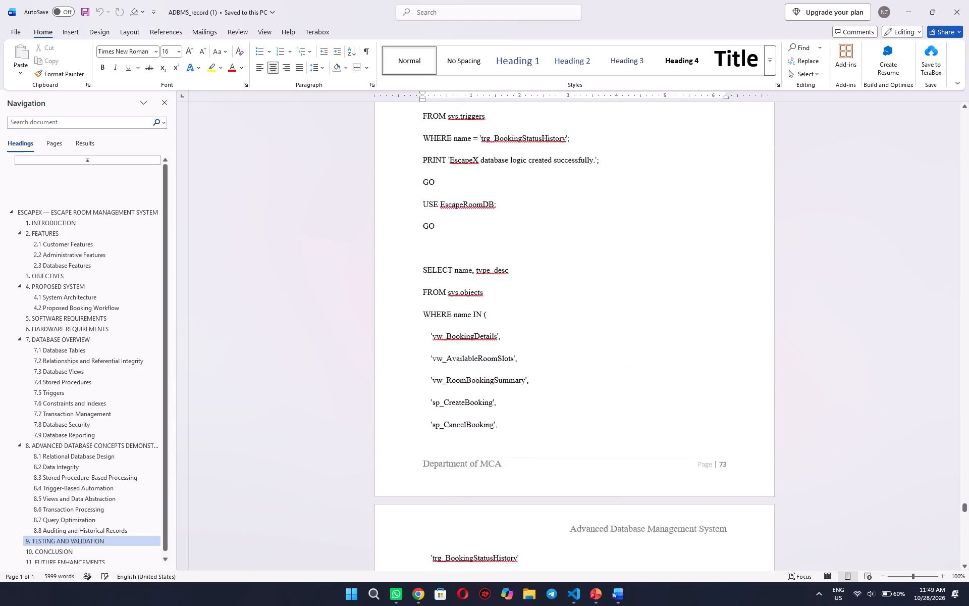
{"action": "scroll", "coordinate": [850, 484], "scroll_direction": "up", "scroll_amount": 7}
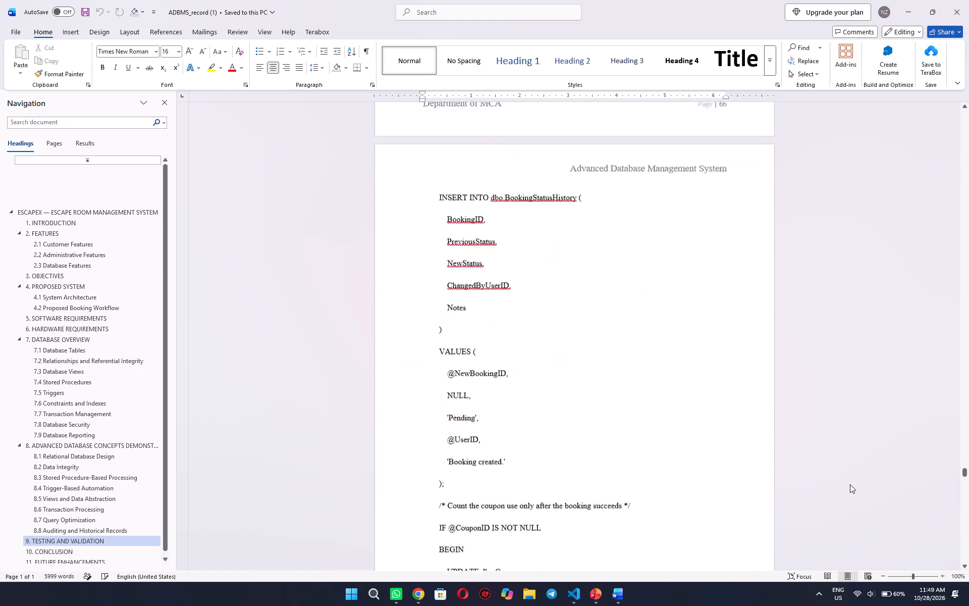
{"action": "scroll", "coordinate": [850, 484], "scroll_direction": "up", "scroll_amount": 10}
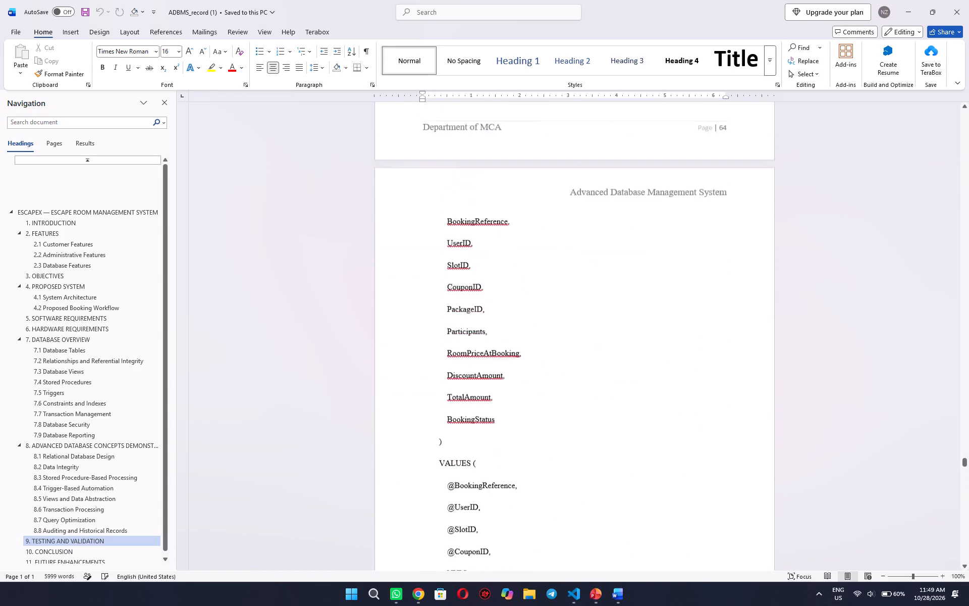
{"action": "scroll", "coordinate": [850, 484], "scroll_direction": "up", "scroll_amount": 4}
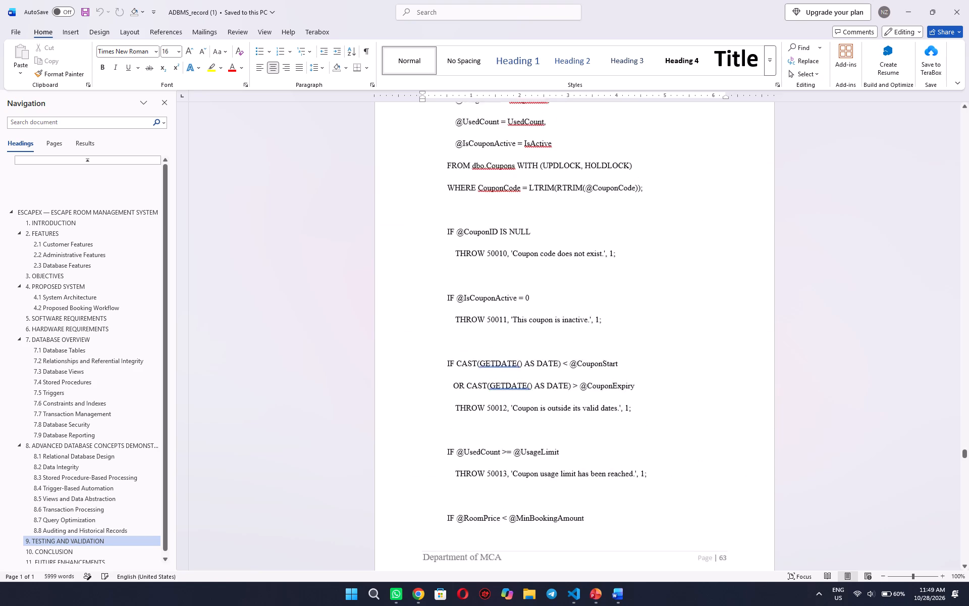
{"action": "scroll", "coordinate": [850, 484], "scroll_direction": "up", "scroll_amount": 10}
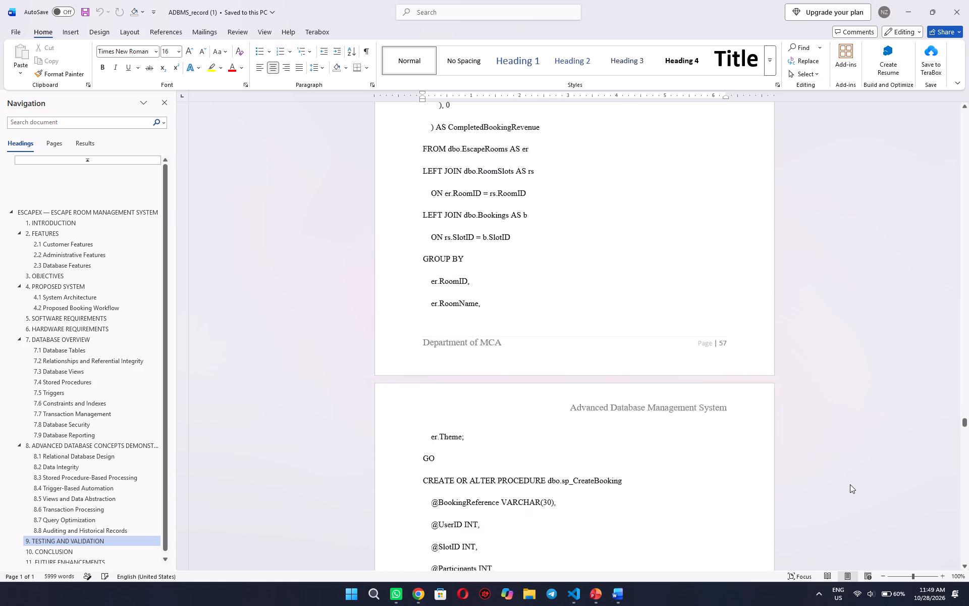
{"action": "scroll", "coordinate": [850, 484], "scroll_direction": "up", "scroll_amount": 6}
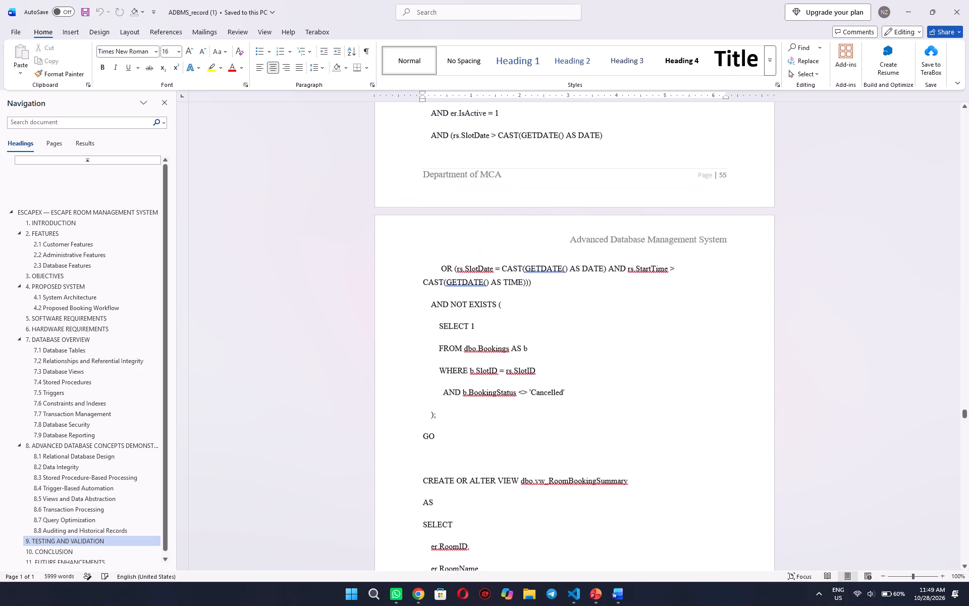
Review the remaining EscapeX source code, from the database views through the indexes and table scripts back to the SOURCE CODE heading.
{"action": "scroll", "coordinate": [850, 484], "scroll_direction": "up", "scroll_amount": 7}
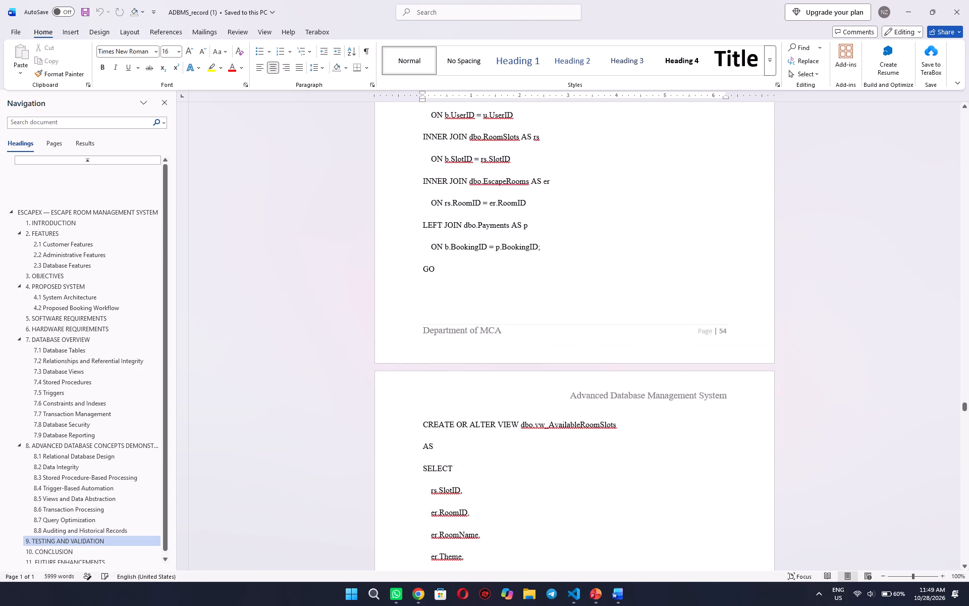
{"action": "scroll", "coordinate": [850, 484], "scroll_direction": "up", "scroll_amount": 19}
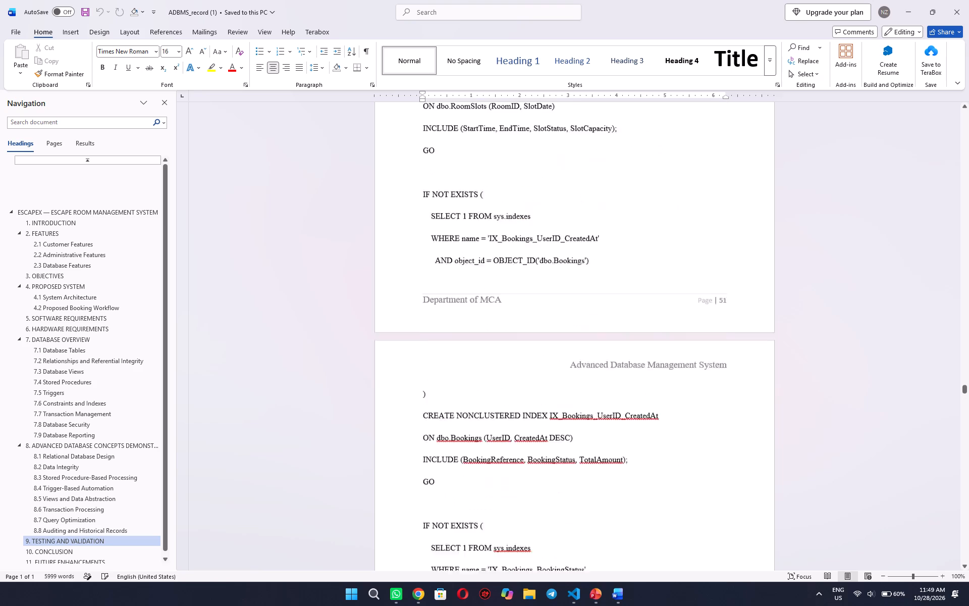
{"action": "scroll", "coordinate": [850, 484], "scroll_direction": "up", "scroll_amount": 10}
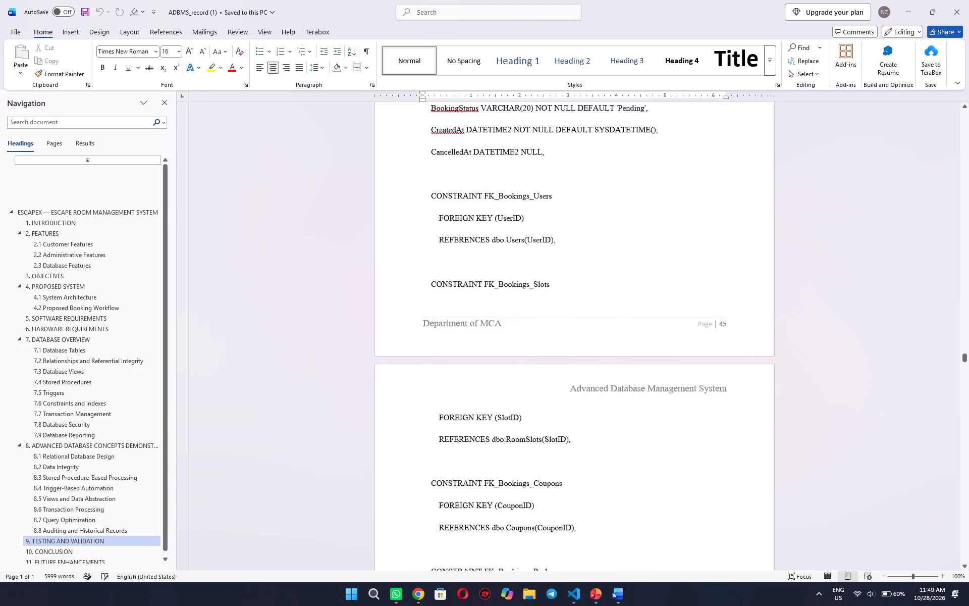
{"action": "scroll", "coordinate": [850, 484], "scroll_direction": "up", "scroll_amount": 11}
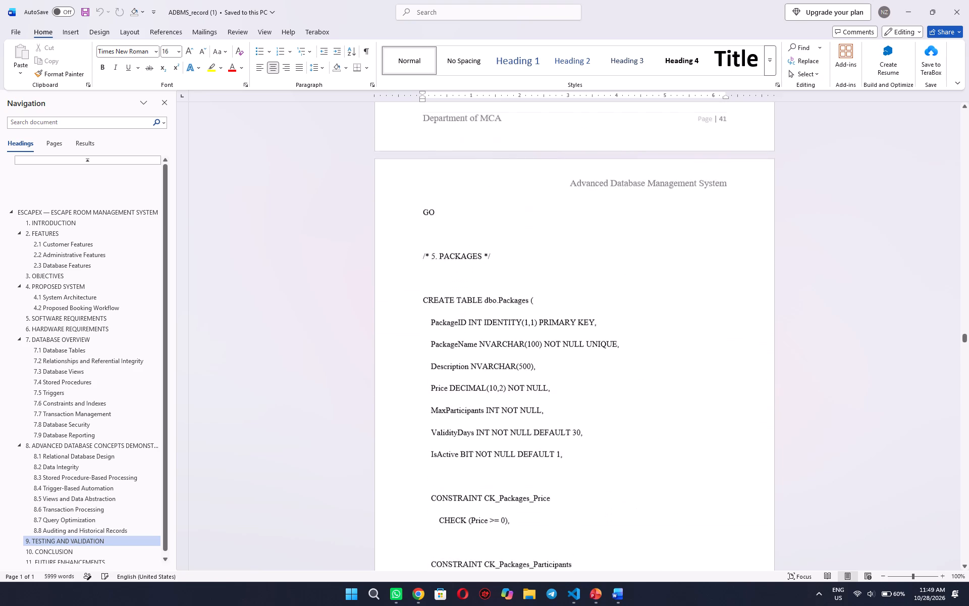
{"action": "scroll", "coordinate": [850, 484], "scroll_direction": "up", "scroll_amount": 5}
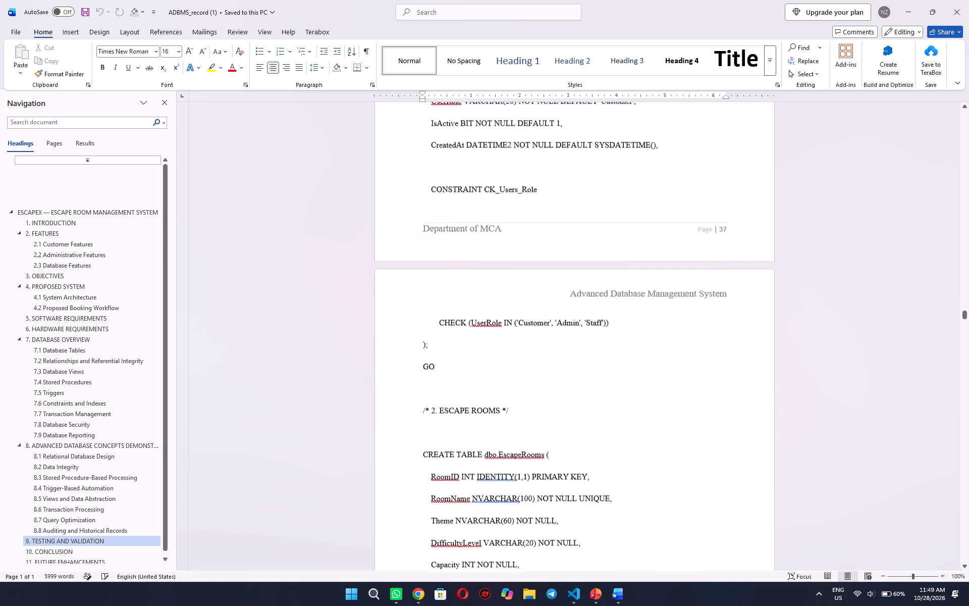
{"action": "scroll", "coordinate": [850, 484], "scroll_direction": "up", "scroll_amount": 10}
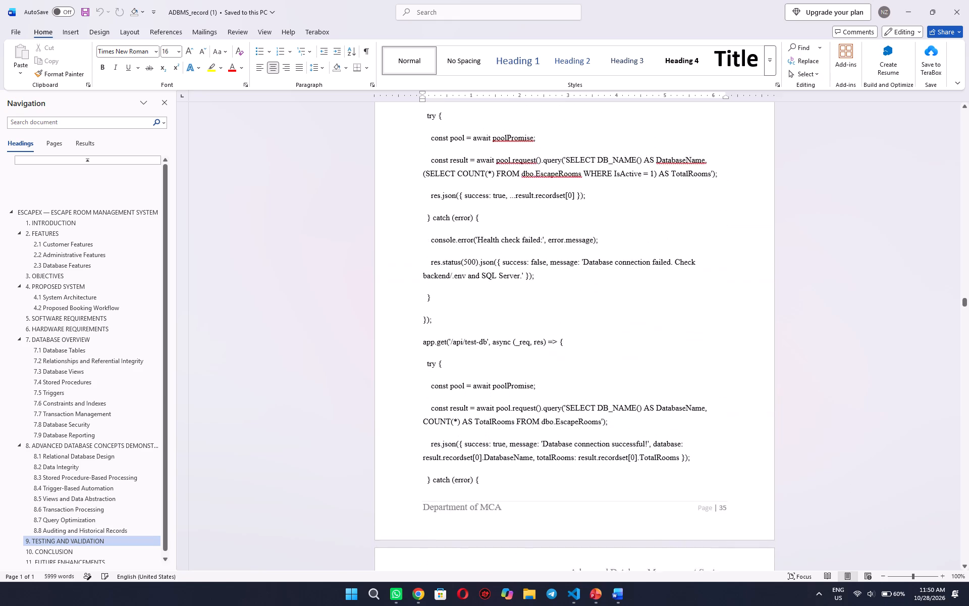
{"action": "scroll", "coordinate": [850, 484], "scroll_direction": "up", "scroll_amount": 1}
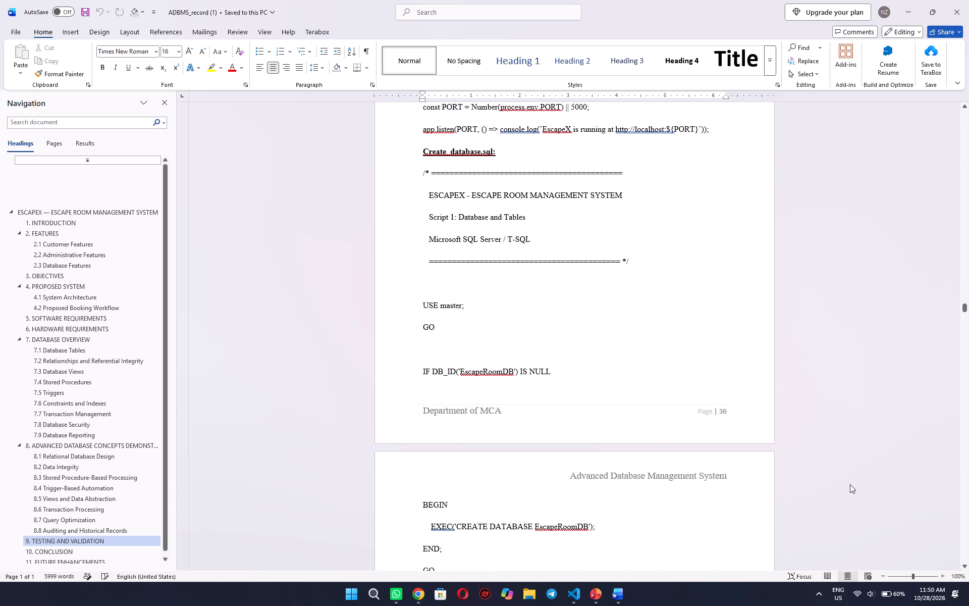
{"action": "scroll", "coordinate": [850, 484], "scroll_direction": "up", "scroll_amount": 1}
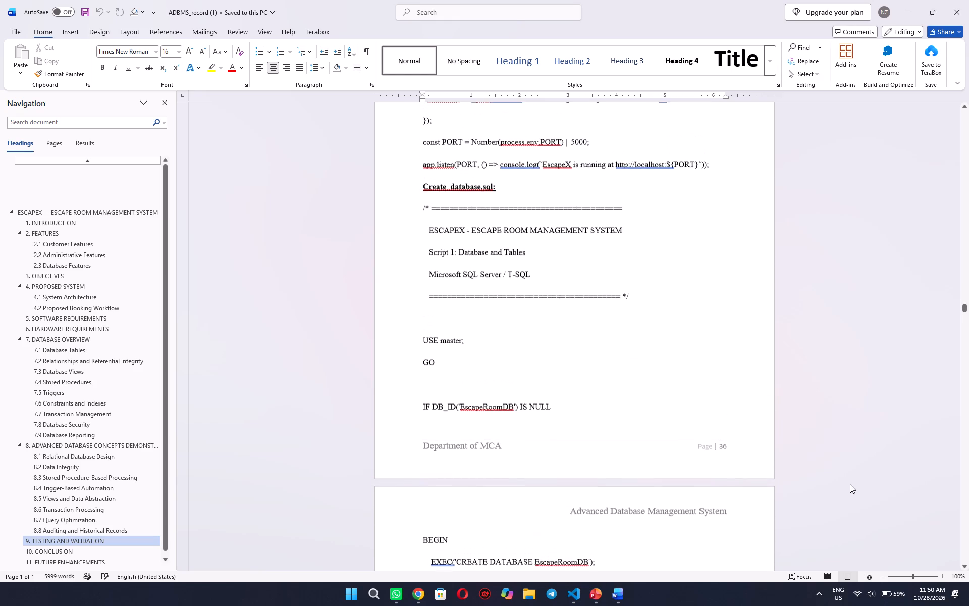
{"action": "scroll", "coordinate": [850, 484], "scroll_direction": "up", "scroll_amount": 2}
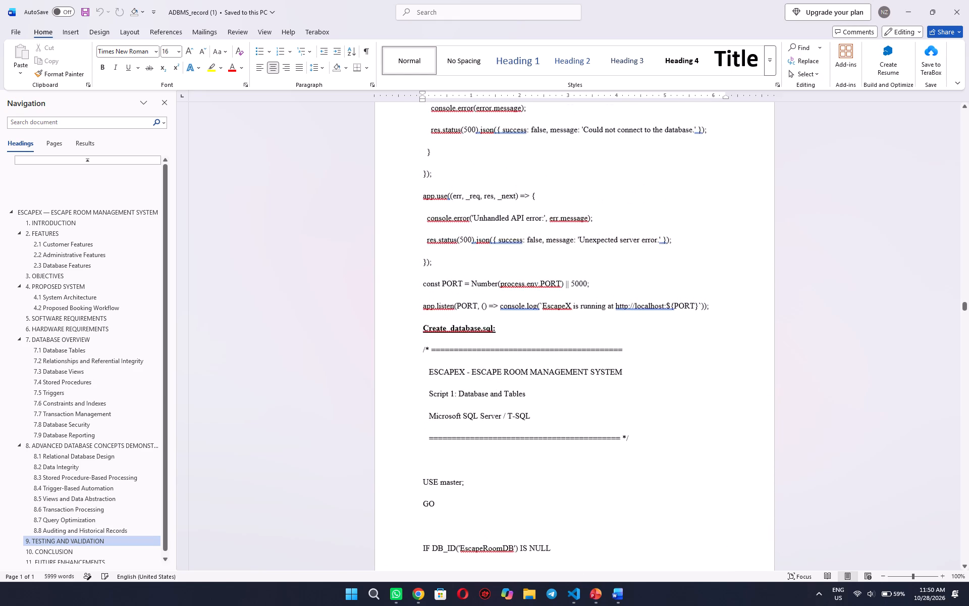
{"action": "scroll", "coordinate": [850, 484], "scroll_direction": "up", "scroll_amount": 12}
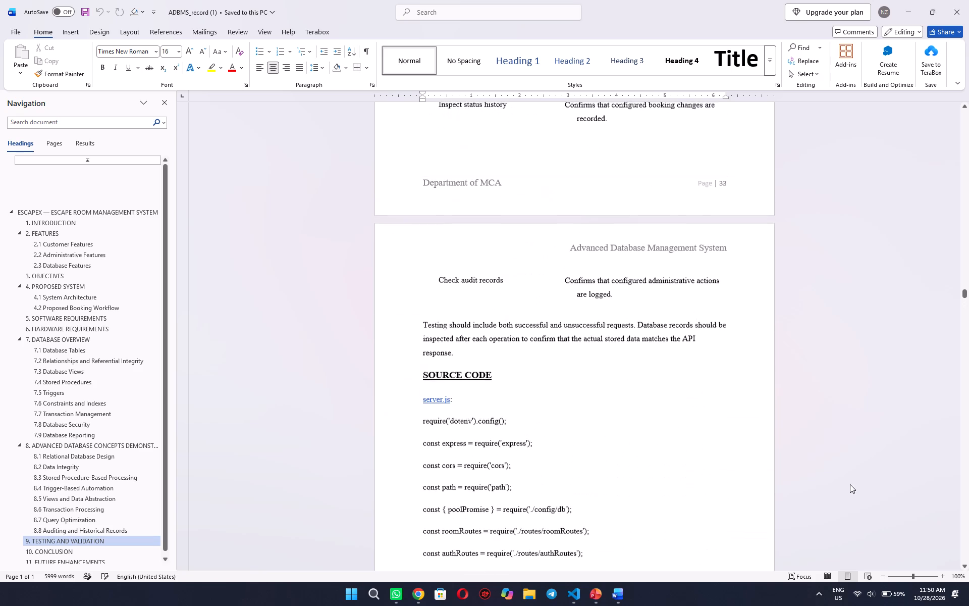
Review the EscapeX report sections from Testing and Validation back to the title block and the repeated Program 1 tables.
{"action": "scroll", "coordinate": [850, 484], "scroll_direction": "up", "scroll_amount": 1}
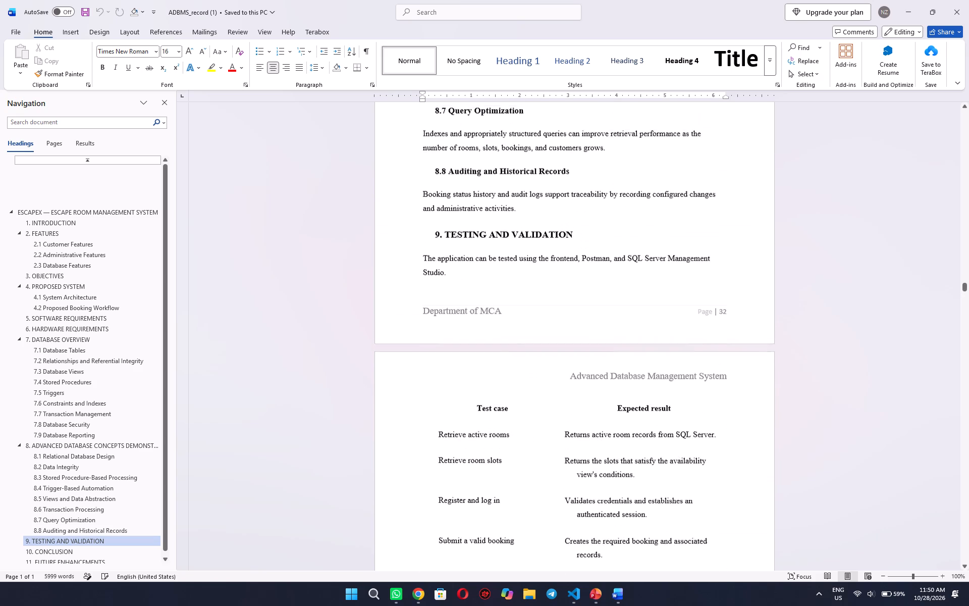
{"action": "scroll", "coordinate": [850, 484], "scroll_direction": "up", "scroll_amount": 10}
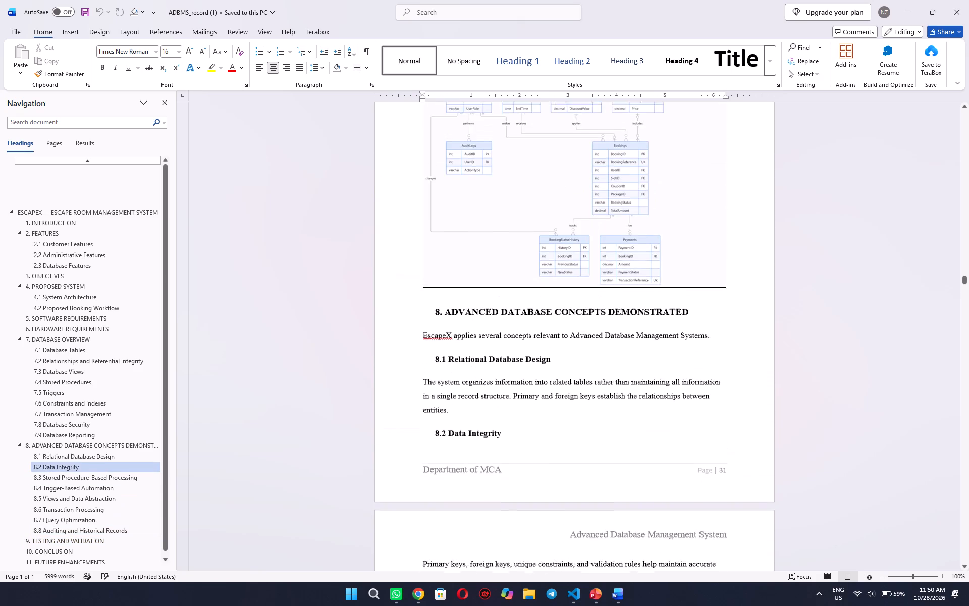
{"action": "scroll", "coordinate": [850, 484], "scroll_direction": "up", "scroll_amount": 18}
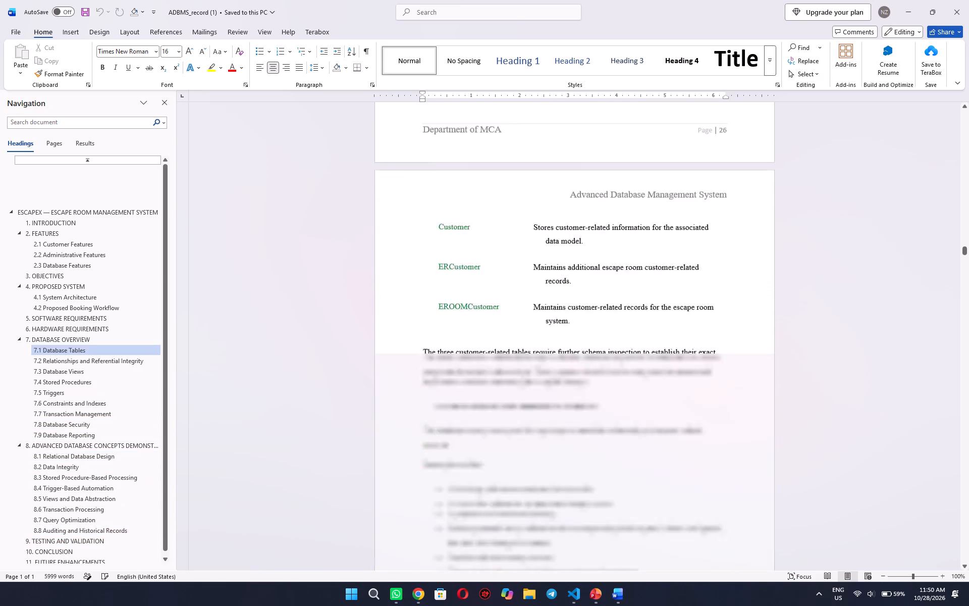
{"action": "scroll", "coordinate": [850, 484], "scroll_direction": "up", "scroll_amount": 6}
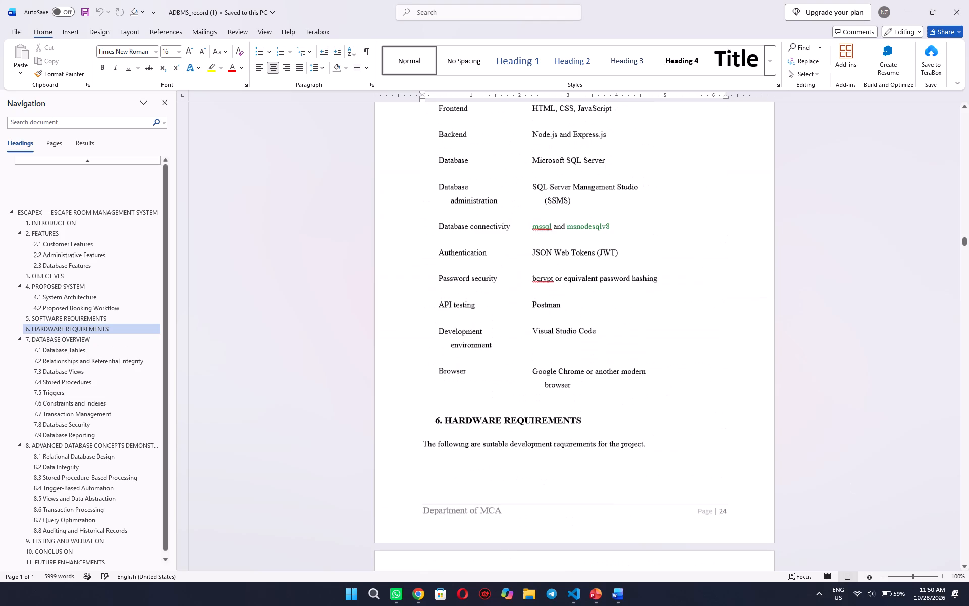
{"action": "scroll", "coordinate": [850, 484], "scroll_direction": "up", "scroll_amount": 13}
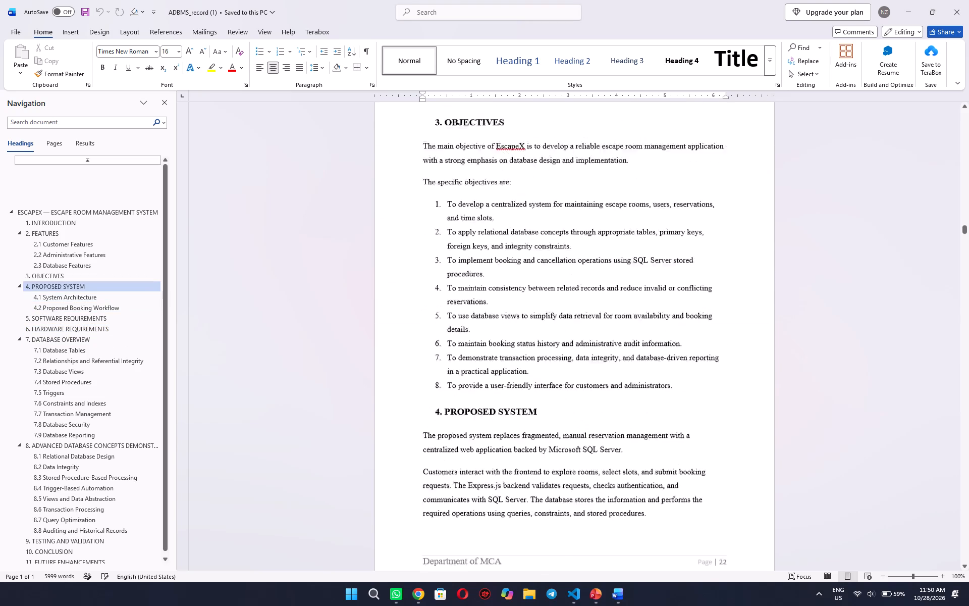
{"action": "scroll", "coordinate": [850, 484], "scroll_direction": "up", "scroll_amount": 9}
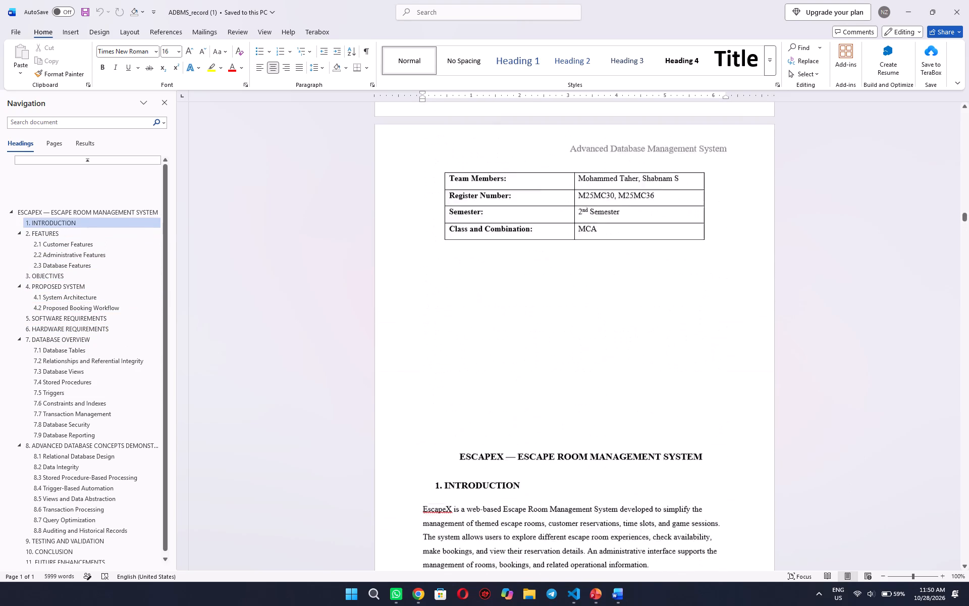
{"action": "scroll", "coordinate": [850, 484], "scroll_direction": "up", "scroll_amount": 2}
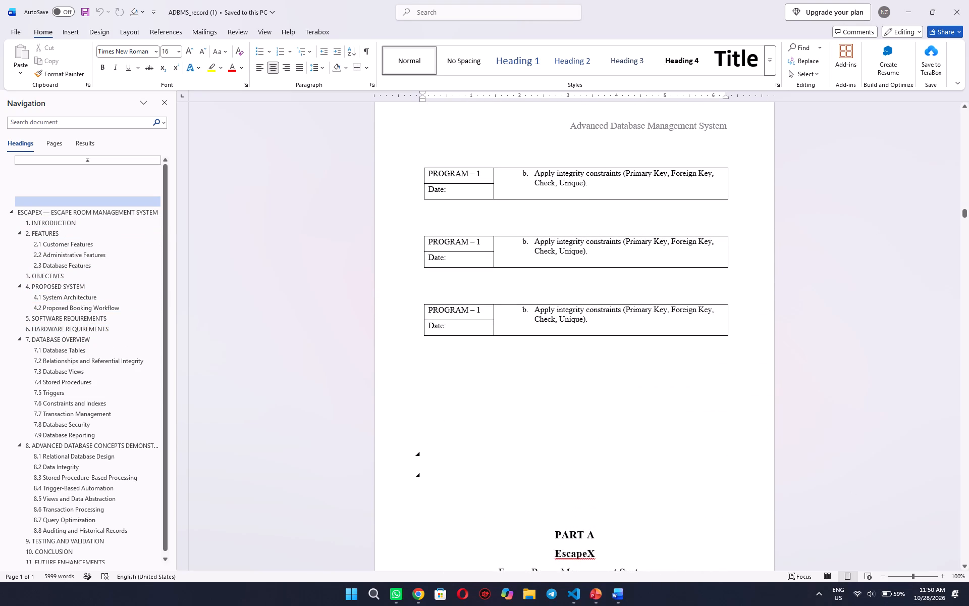
{"action": "scroll", "coordinate": [614, 399], "scroll_direction": "up", "scroll_amount": 6}
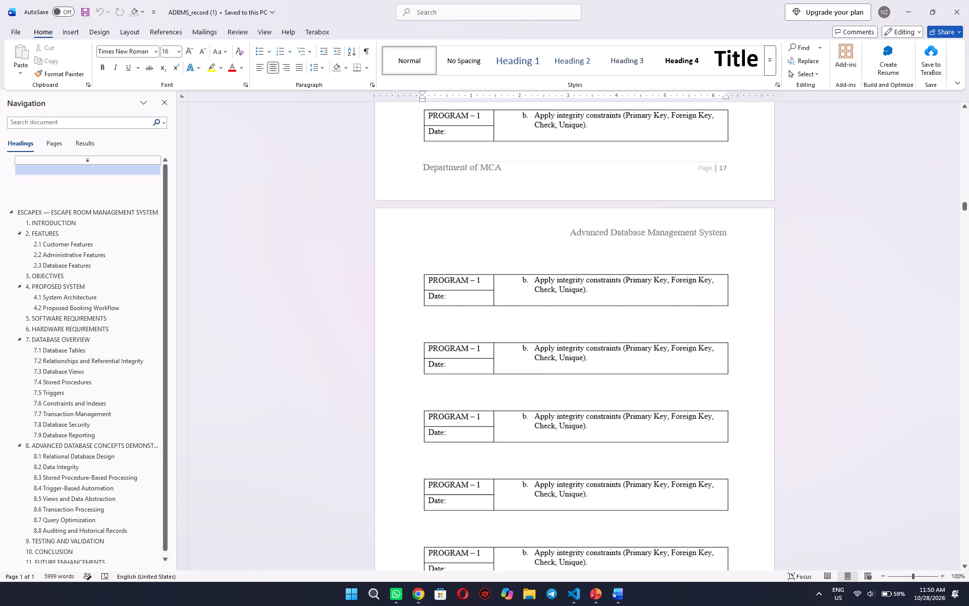
{"action": "scroll", "coordinate": [614, 399], "scroll_direction": "up", "scroll_amount": 2}
Insert eight blank lines between the last Program 1 table and the PART A title block to move it onto the following page.
{"action": "scroll", "coordinate": [614, 399], "scroll_direction": "down", "scroll_amount": 2}
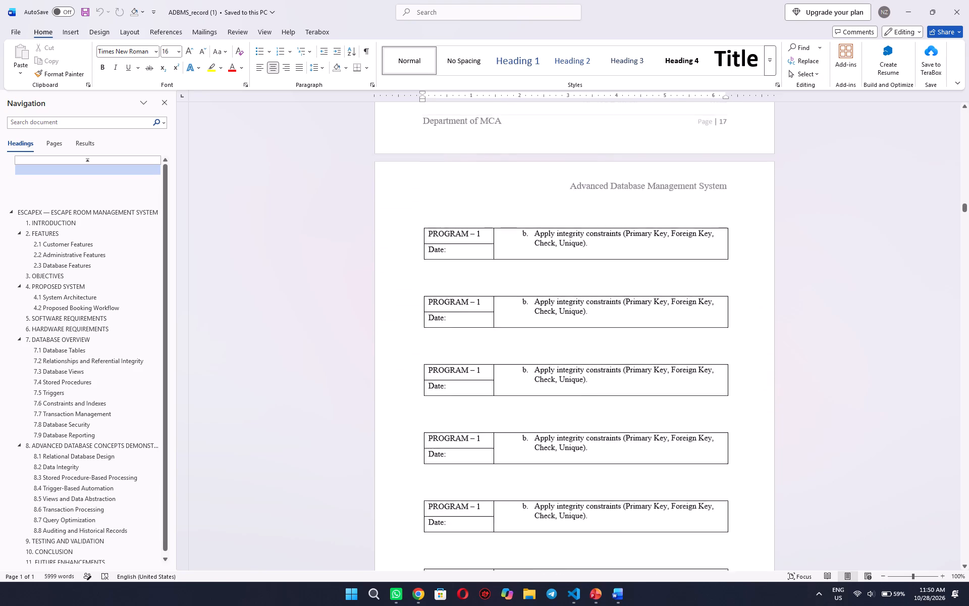
{"action": "scroll", "coordinate": [614, 399], "scroll_direction": "down", "scroll_amount": 8}
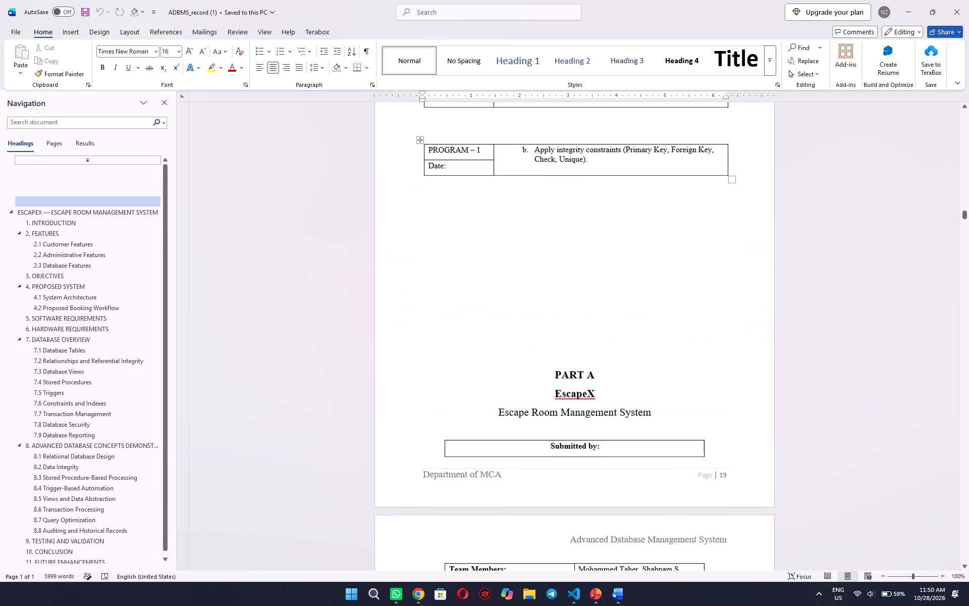
{"action": "left_click", "coordinate": [566, 327]}
{"action": "key", "text": "Return"}
{"action": "key", "text": "Return"}
{"action": "key", "text": "Return"}
{"action": "key", "text": "Return"}
{"action": "key", "text": "Return"}
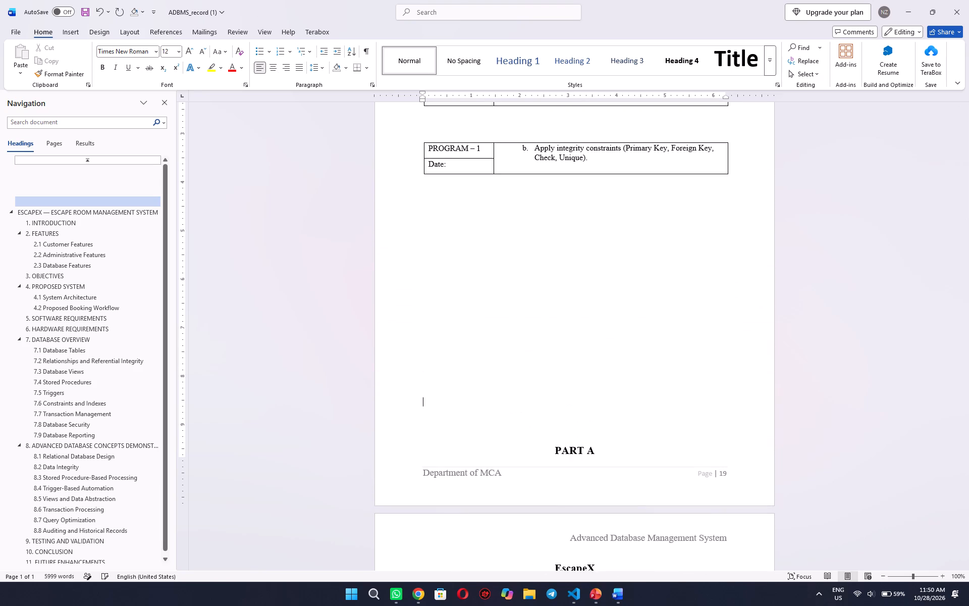
{"action": "key", "text": "Return"}
{"action": "key", "text": "Return"}
{"action": "key", "text": "Return"}
{"action": "scroll", "coordinate": [566, 327], "scroll_direction": "down", "scroll_amount": 7}
{"action": "scroll", "coordinate": [566, 327], "scroll_direction": "up", "scroll_amount": 1}
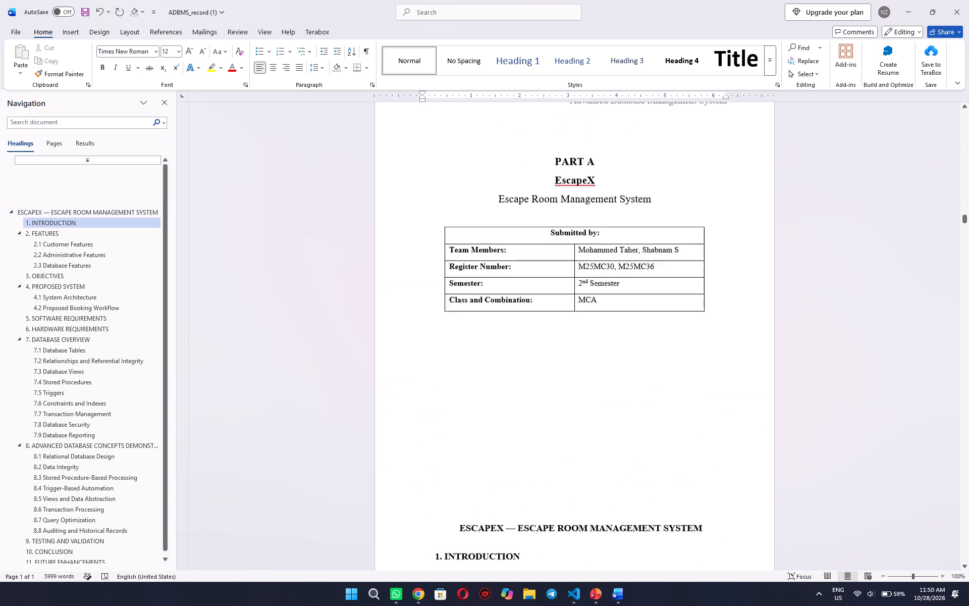
Add four blank lines above the PART A heading to lower the title block and push the EscapeX report onto its own page.
{"action": "scroll", "coordinate": [566, 327], "scroll_direction": "up", "scroll_amount": 1}
{"action": "left_click", "coordinate": [547, 160]}
{"action": "key", "text": "Return"}
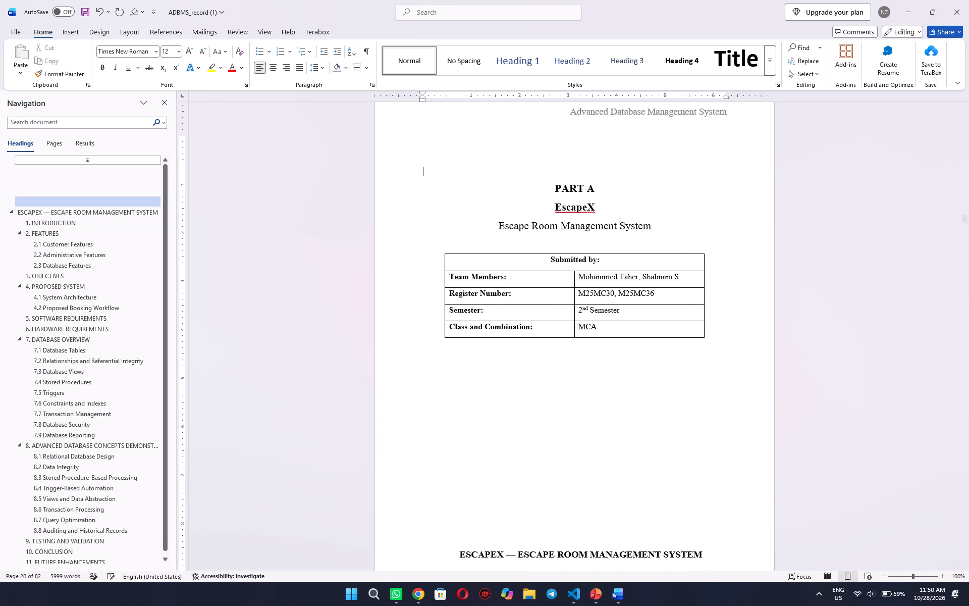
{"action": "key", "text": "Return"}
{"action": "key", "text": "Return"}
{"action": "key", "text": "Return"}
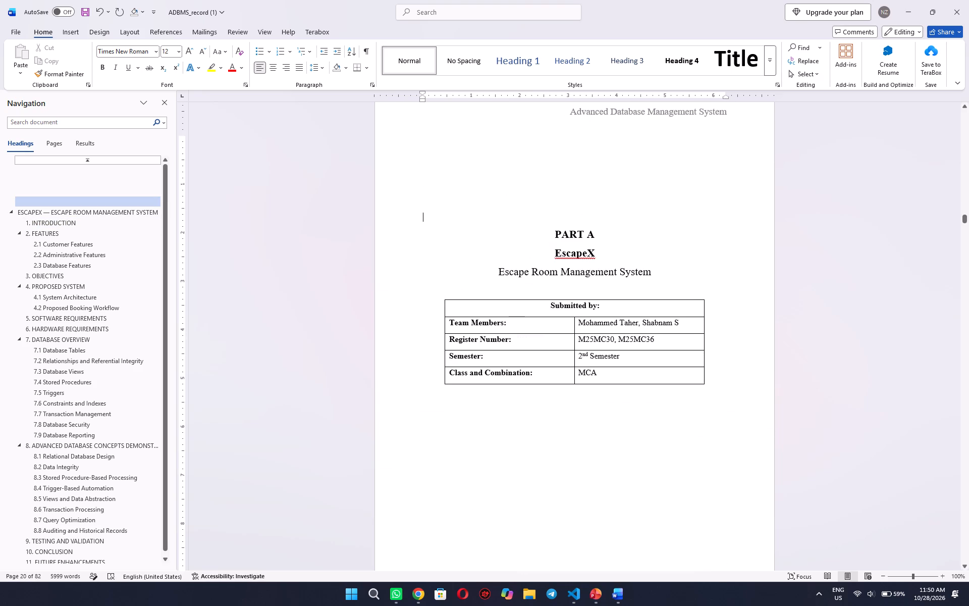
{"action": "scroll", "coordinate": [605, 212], "scroll_direction": "down", "scroll_amount": 1}
{"action": "scroll", "coordinate": [613, 216], "scroll_direction": "up", "scroll_amount": 1}
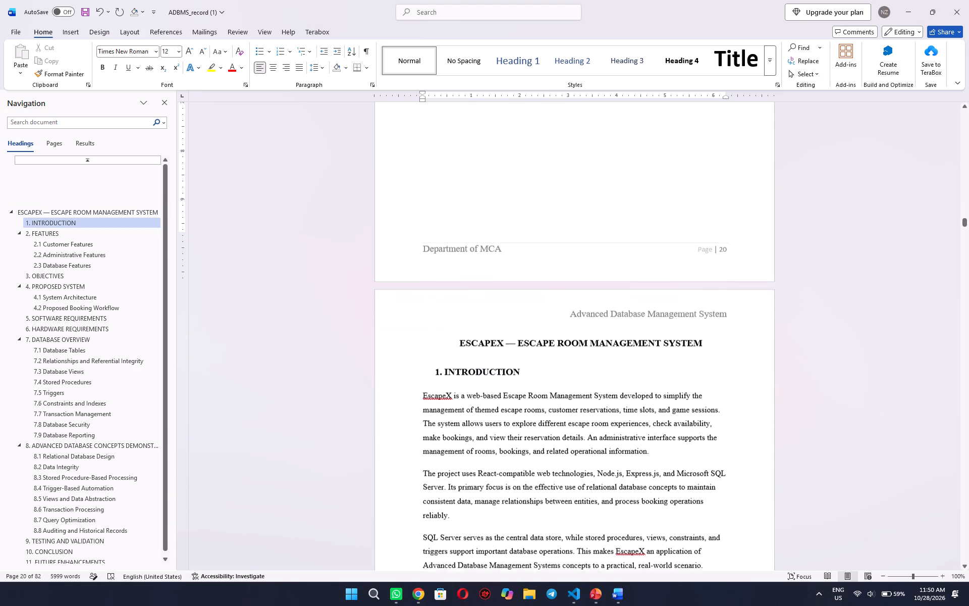
Change the PART A heading on the EscapeX title page to PART B.
{"action": "scroll", "coordinate": [613, 216], "scroll_direction": "up", "scroll_amount": 1}
{"action": "left_click", "coordinate": [591, 175]}
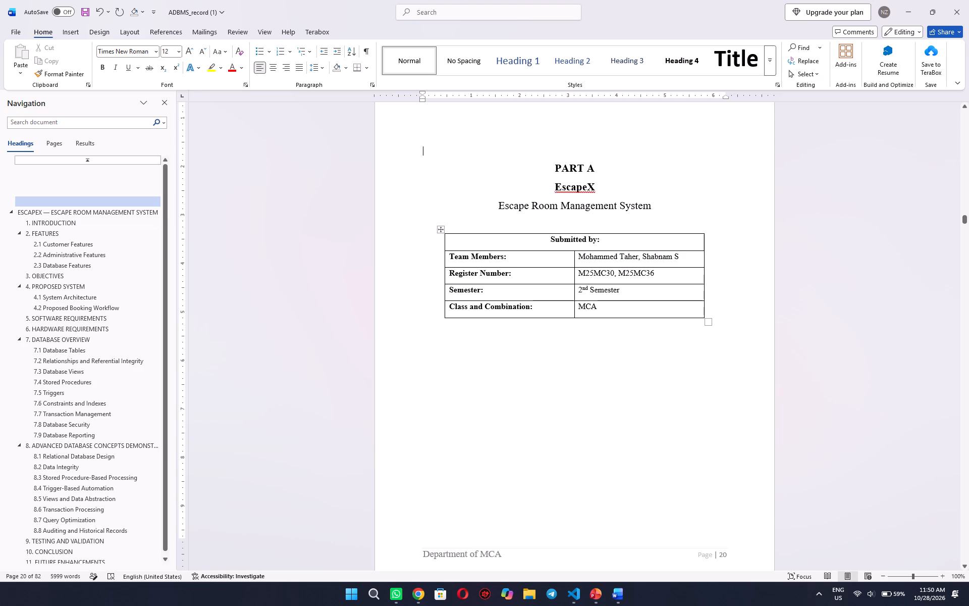
{"action": "key", "text": "BackSpace"}
{"action": "key", "text": "shift+b"}
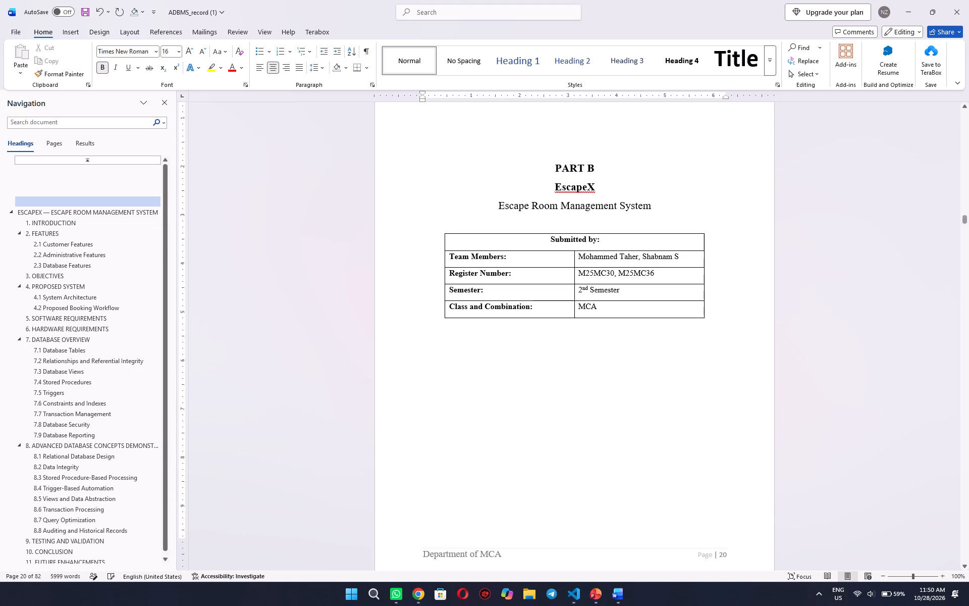
Copy the entire EscapeX report, from the blank lines above the PART B heading through the end of the 11. FUTURE ENHANCEMENTS list.
{"action": "scroll", "coordinate": [523, 149], "scroll_direction": "up", "scroll_amount": 2}
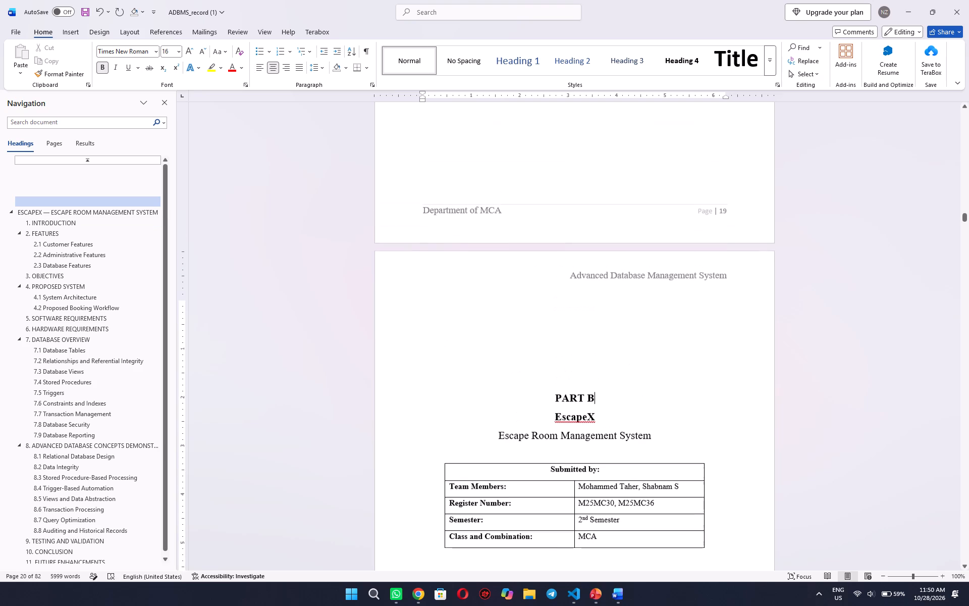
{"action": "left_click_drag", "start_coordinate": [427, 291], "coordinate": [566, 605]}
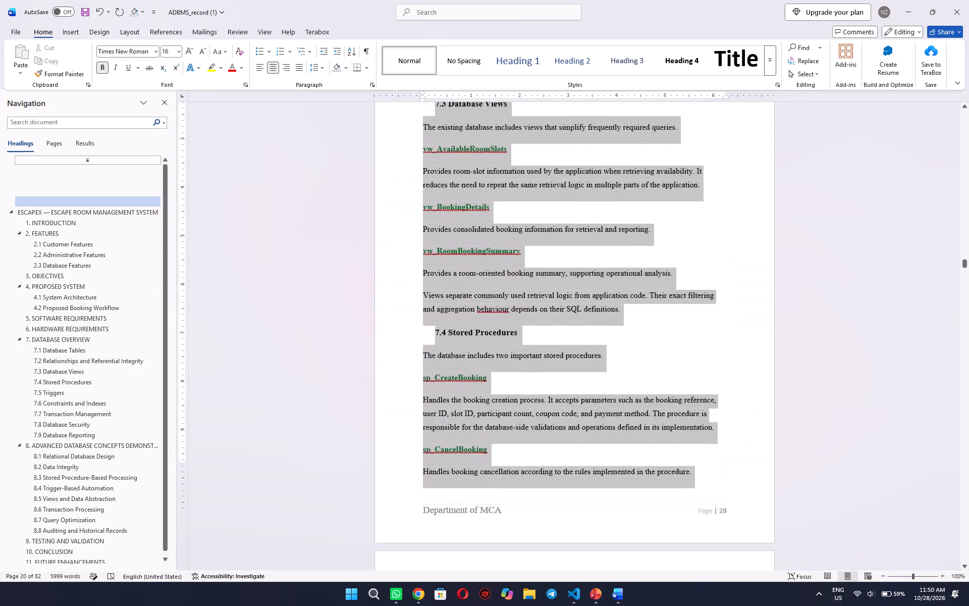
{"action": "left_click_drag", "start_coordinate": [566, 605], "coordinate": [565, 605]}
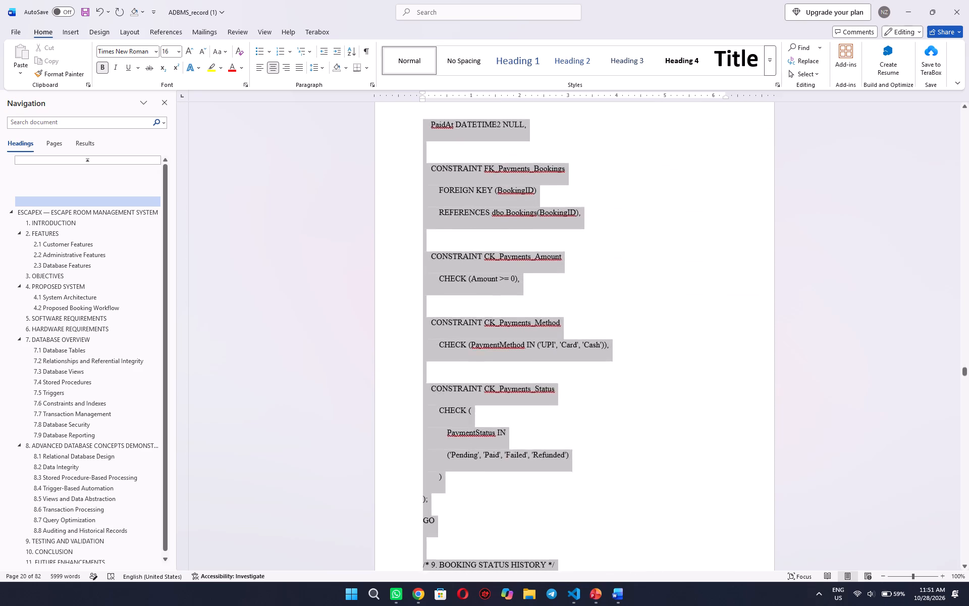
{"action": "left_click_drag", "start_coordinate": [565, 605], "coordinate": [567, 605]}
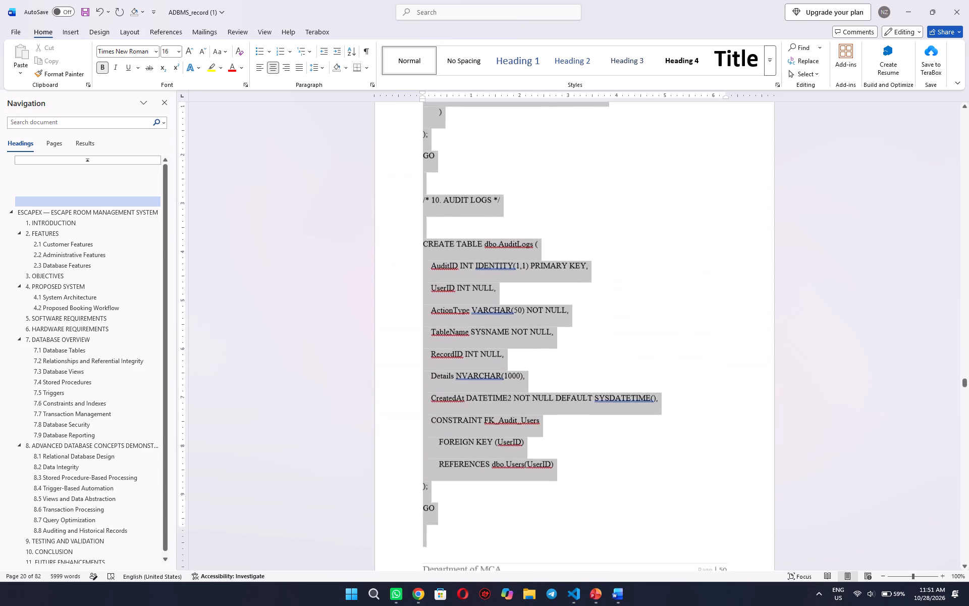
{"action": "left_click_drag", "start_coordinate": [567, 605], "coordinate": [567, 605]}
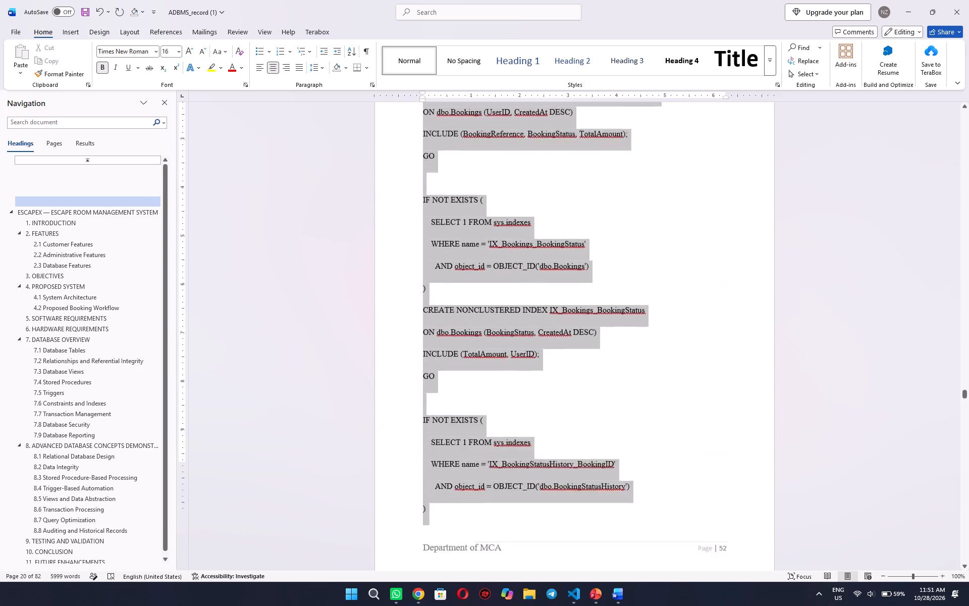
{"action": "left_click_drag", "start_coordinate": [567, 605], "coordinate": [570, 605]}
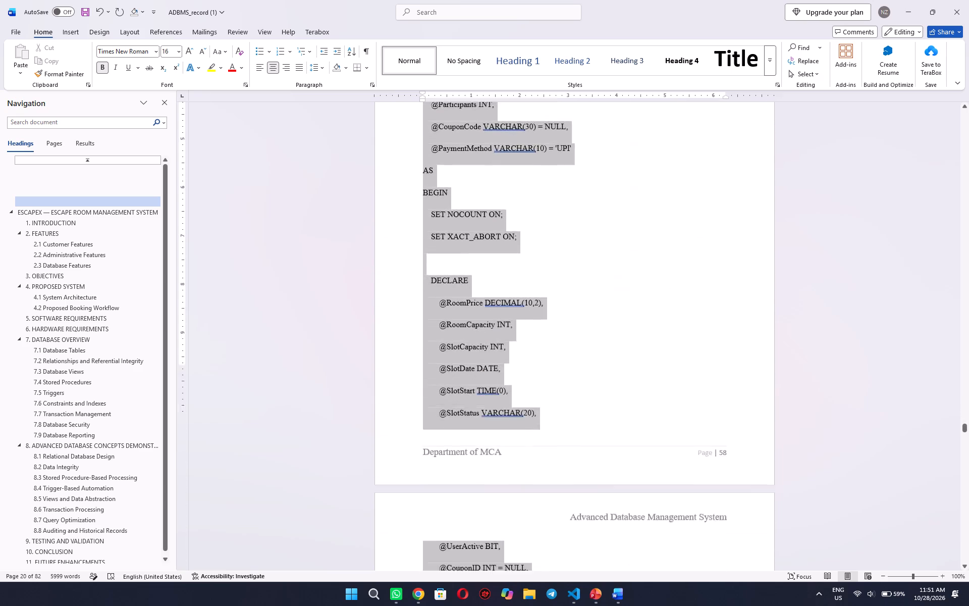
{"action": "left_click_drag", "start_coordinate": [570, 605], "coordinate": [570, 605]}
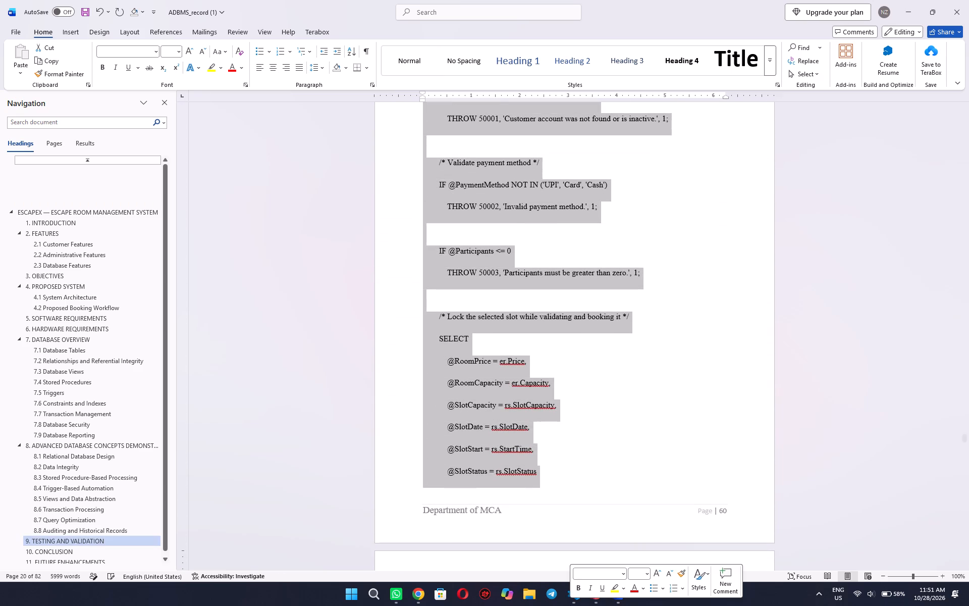
{"action": "key", "text": "ctrl+shift+Down"}
{"action": "key", "text": "ctrl+shift+Down"}
{"action": "key", "text": "ctrl+shift+Down"}
{"action": "key", "text": "ctrl+shift+Down"}
{"action": "key", "text": "ctrl+shift+Down"}
{"action": "key", "text": "ctrl+shift+Down"}
{"action": "key", "text": "ctrl+shift+Down"}
{"action": "key", "text": "ctrl+shift+Down"}
{"action": "key", "text": "ctrl+shift+Down"}
{"action": "key", "text": "ctrl+shift+Down"}
{"action": "key", "text": "ctrl+shift+Down"}
{"action": "key", "text": "ctrl+shift+Down"}
{"action": "key", "text": "ctrl+shift+Down"}
{"action": "key", "text": "ctrl+shift+Down"}
{"action": "key", "text": "ctrl+shift+Down"}
{"action": "key", "text": "ctrl+shift+Down"}
{"action": "key", "text": "ctrl+shift+Down"}
{"action": "key", "text": "ctrl+shift+Down"}
{"action": "key", "text": "ctrl+shift+Down"}
{"action": "key", "text": "ctrl+shift+Down"}
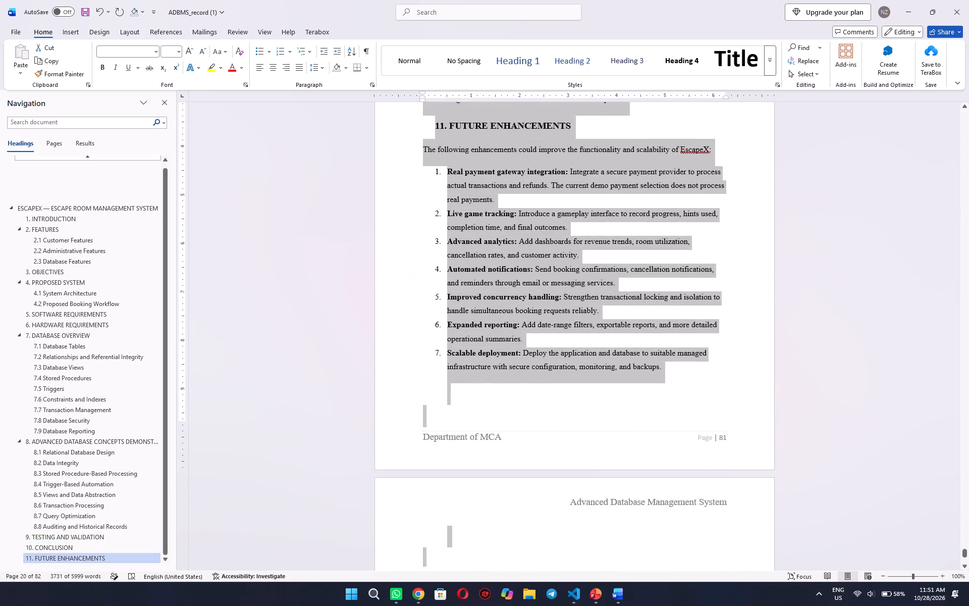
{"action": "key", "text": "ctrl+shift+Up"}
{"action": "key", "text": "ctrl+shift+Up"}
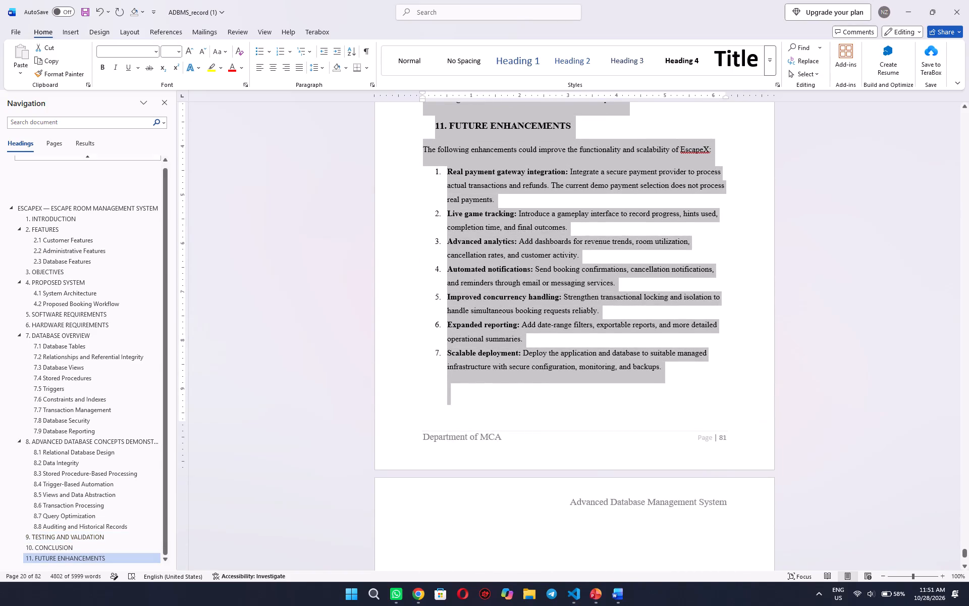
{"action": "key", "text": "ctrl+c"}
Switch to the bordered gold loan ADBMS lab manual and search it for "personal".
{"action": "key", "text": "alt+Tab"}
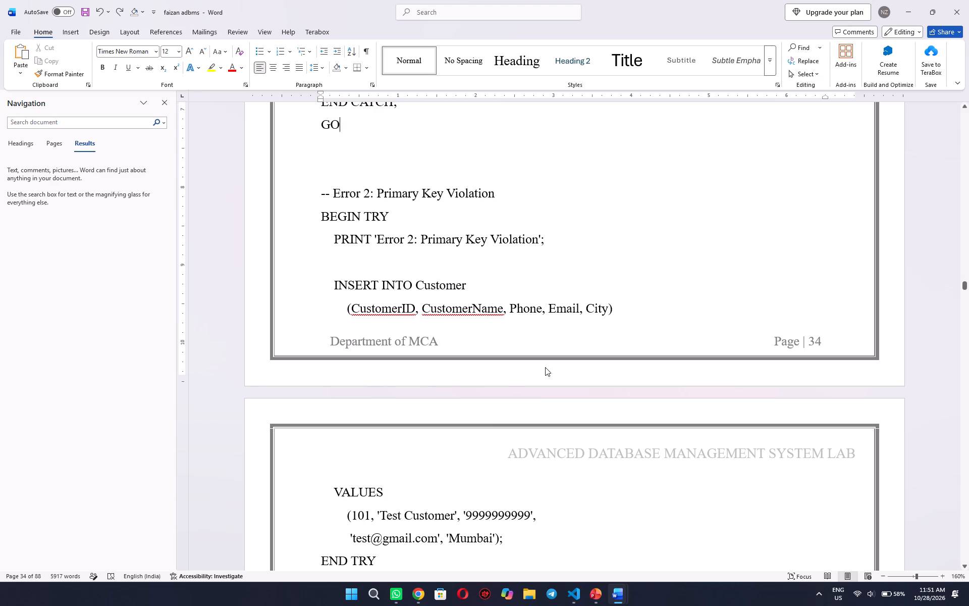
{"action": "scroll", "coordinate": [545, 367], "scroll_direction": "down", "scroll_amount": 9}
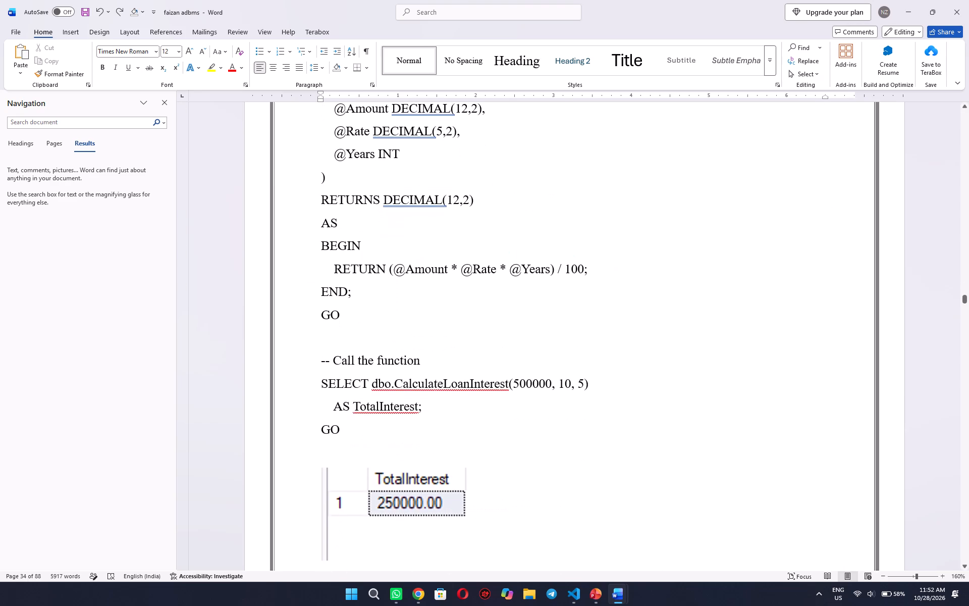
{"action": "left_click", "coordinate": [464, 273]}
{"action": "key", "text": "ctrl+f"}
{"action": "type", "text": "pers"}
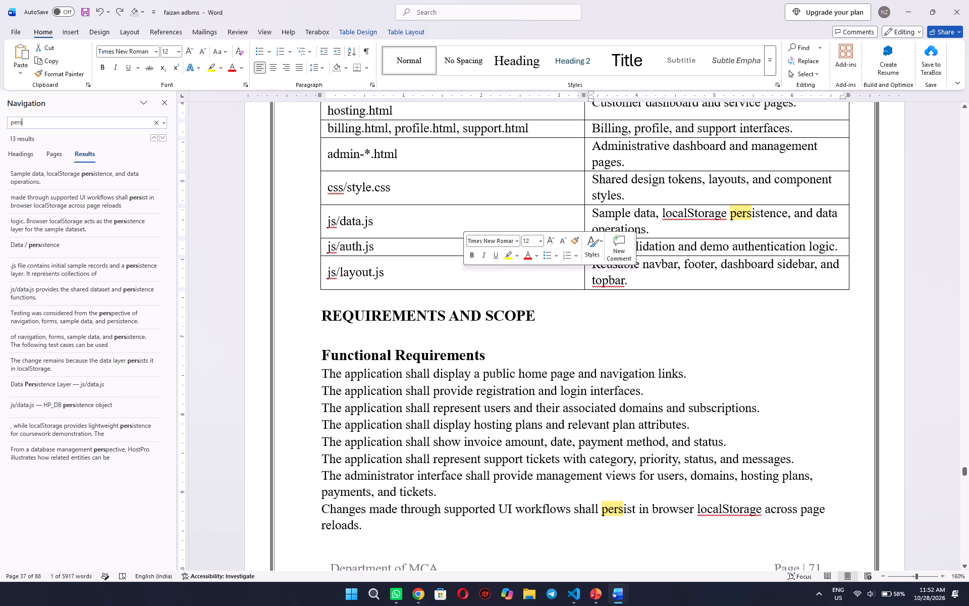
{"action": "type", "text": "sonal"}
{"action": "key", "text": "BackSpace"}
{"action": "key", "text": "BackSpace"}
{"action": "key", "text": "BackSpace"}
{"action": "key", "text": "BackSpace"}
{"action": "key", "text": "BackSpace"}
{"action": "type", "text": "onal"}
{"action": "key", "text": "space"}
{"action": "key", "text": "BackSpace"}
{"action": "key", "text": "Return"}
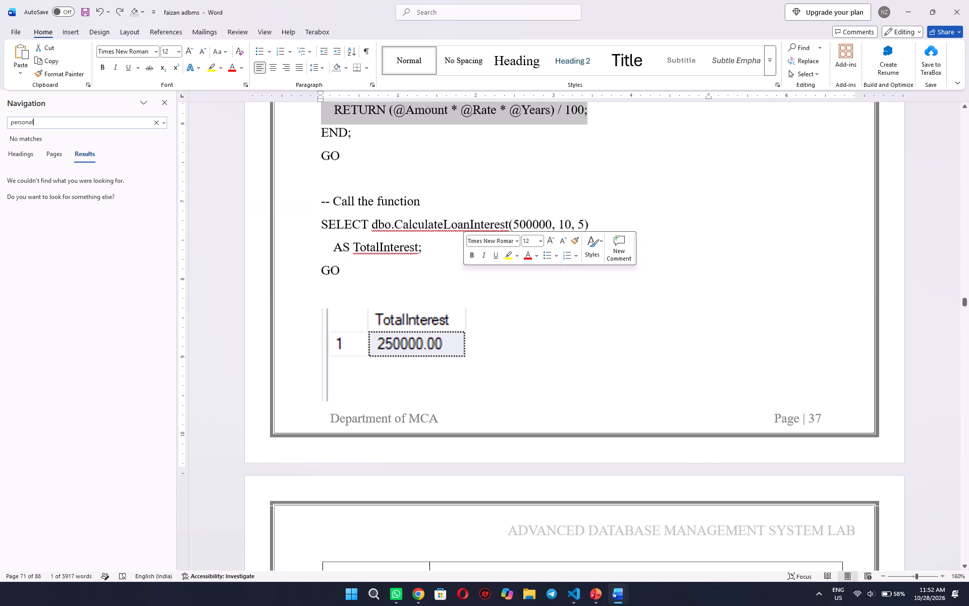
{"action": "key", "text": "Return"}
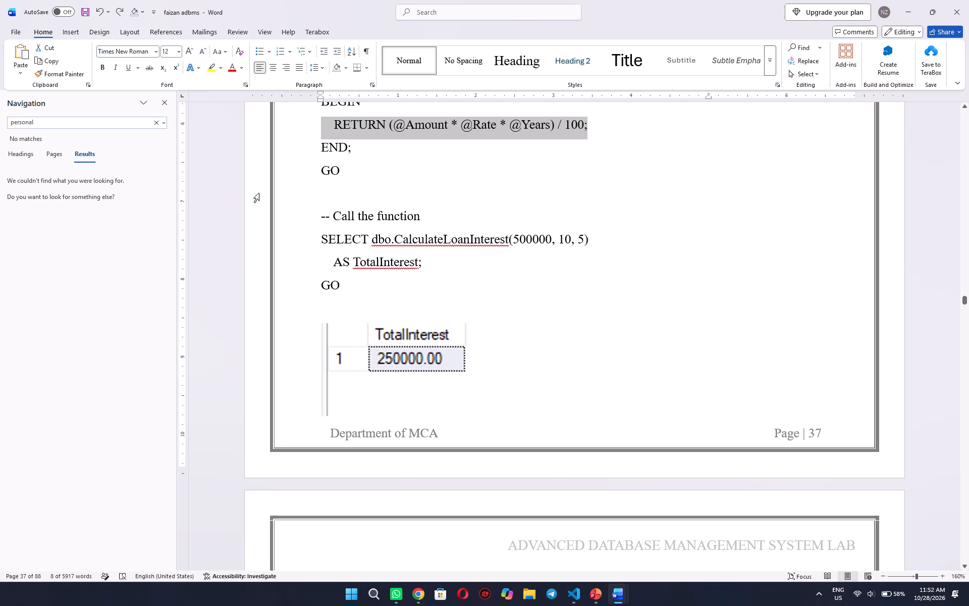
Search the lab manual for "loan", step through its matches, and clear the search.
{"action": "left_click", "coordinate": [106, 126]}
{"action": "key", "text": "BackSpace"}
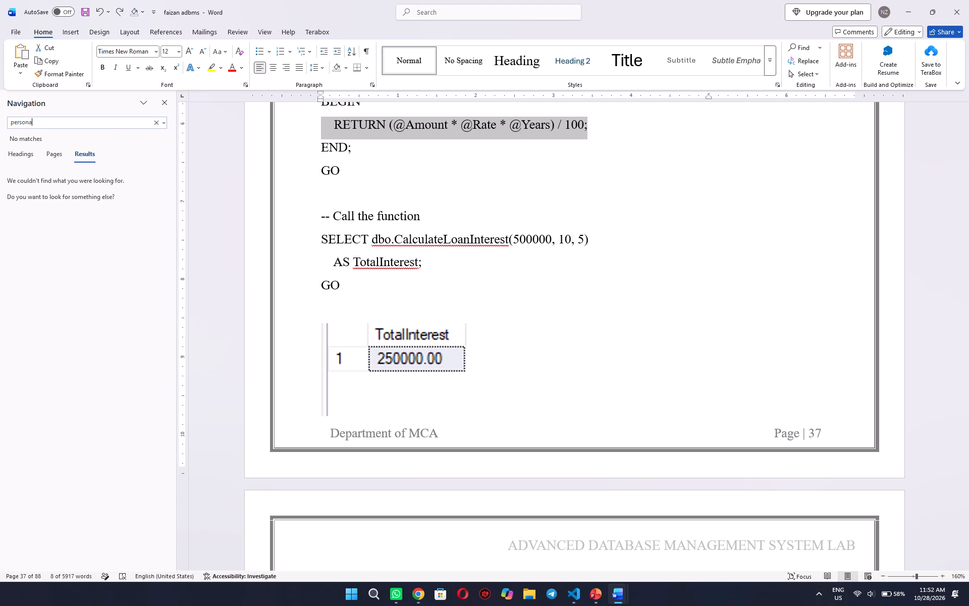
{"action": "key", "text": "BackSpace"}
{"action": "key", "text": "BackSpace"}
{"action": "key", "text": "BackSpace"}
{"action": "key", "text": "BackSpace"}
{"action": "key", "text": "BackSpace"}
{"action": "key", "text": "BackSpace"}
{"action": "key", "text": "BackSpace"}
{"action": "key", "text": "BackSpace"}
{"action": "type", "text": "loan"}
{"action": "key", "text": "Return"}
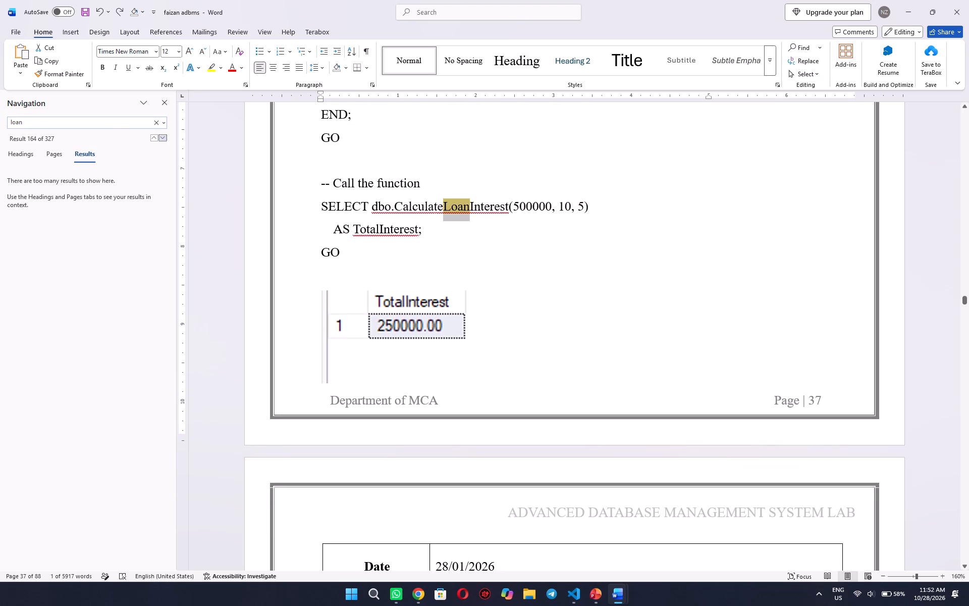
{"action": "key", "text": "Return"}
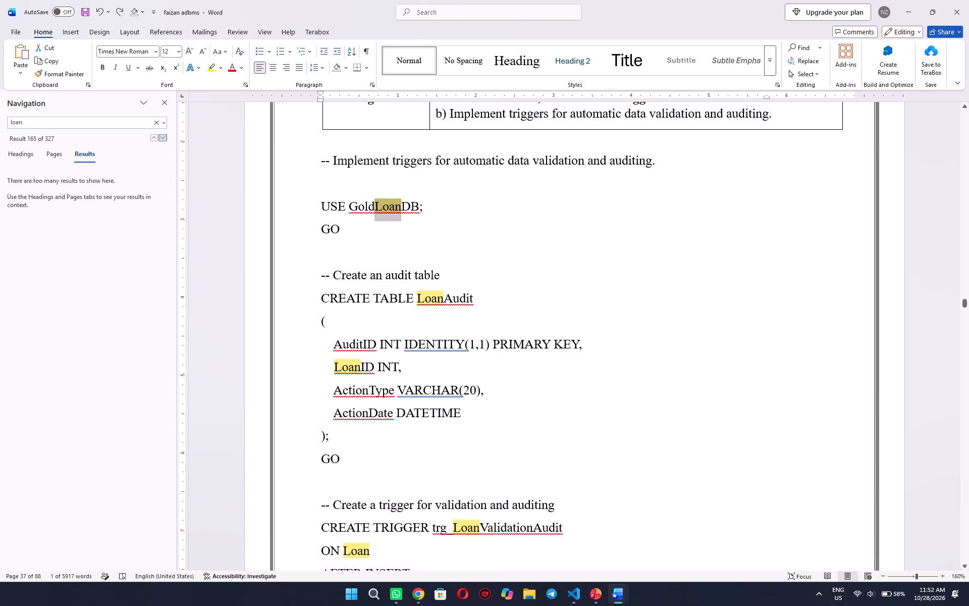
{"action": "key", "text": "Escape"}
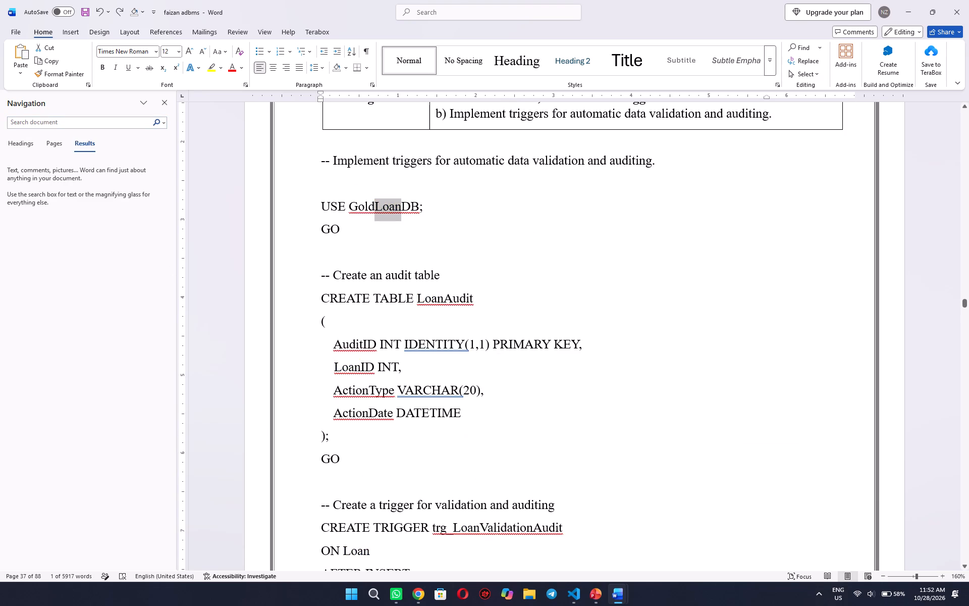
Delete the HostPro mini project from the PART-B title page to the document's end, after trying and undoing a paste of the EscapeX report over it.
{"action": "left_click_drag", "start_coordinate": [962, 305], "coordinate": [952, 547]}
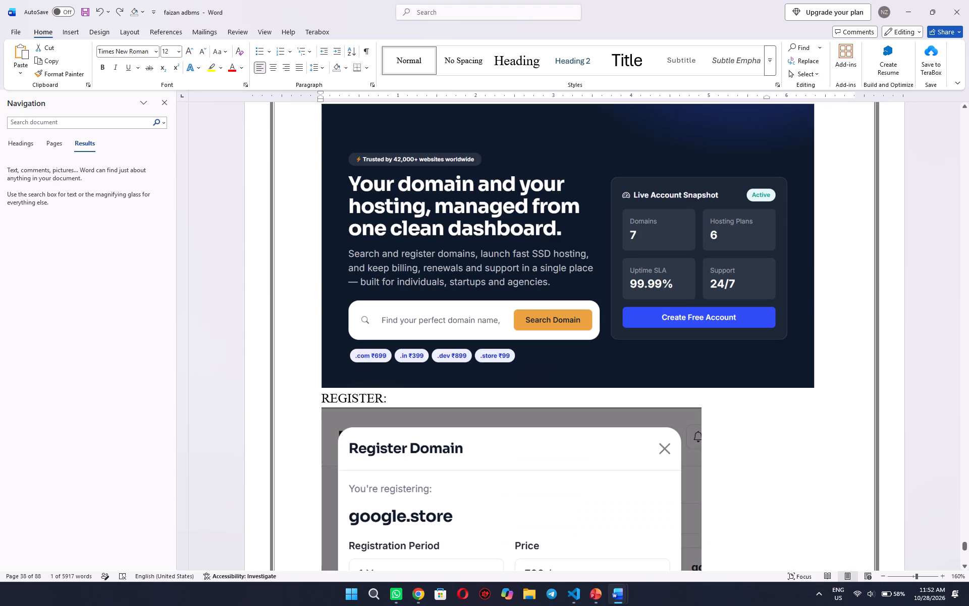
{"action": "scroll", "coordinate": [765, 419], "scroll_direction": "down", "scroll_amount": 14}
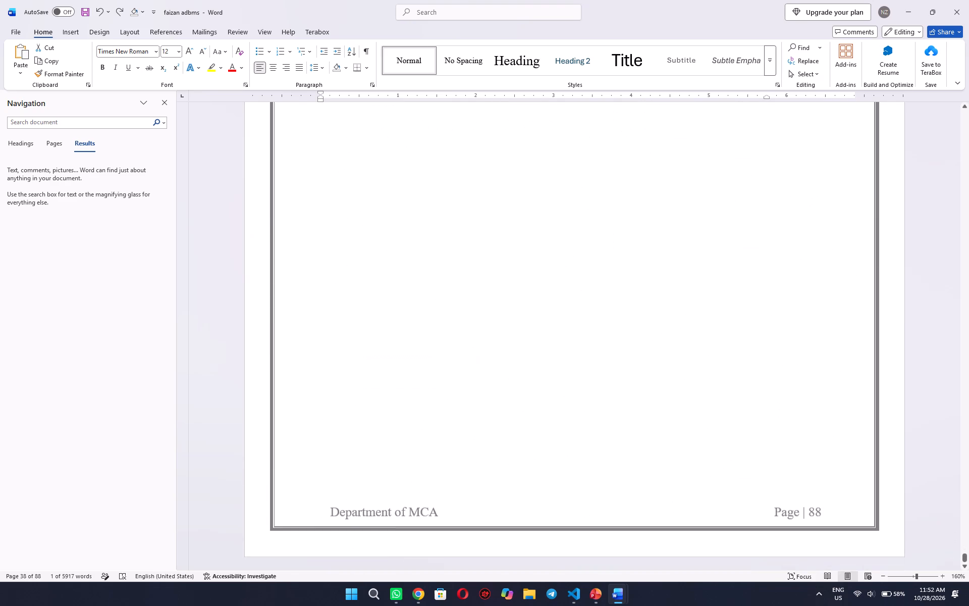
{"action": "scroll", "coordinate": [755, 483], "scroll_direction": "up", "scroll_amount": 2}
{"action": "scroll", "coordinate": [755, 483], "scroll_direction": "down", "scroll_amount": 11}
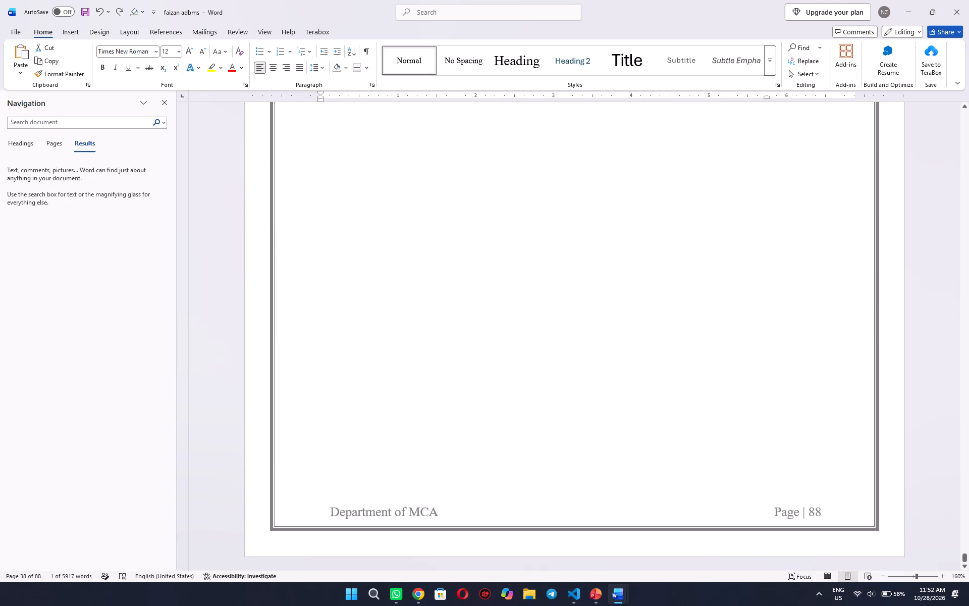
{"action": "left_click_drag", "start_coordinate": [711, 428], "coordinate": [530, 0]}
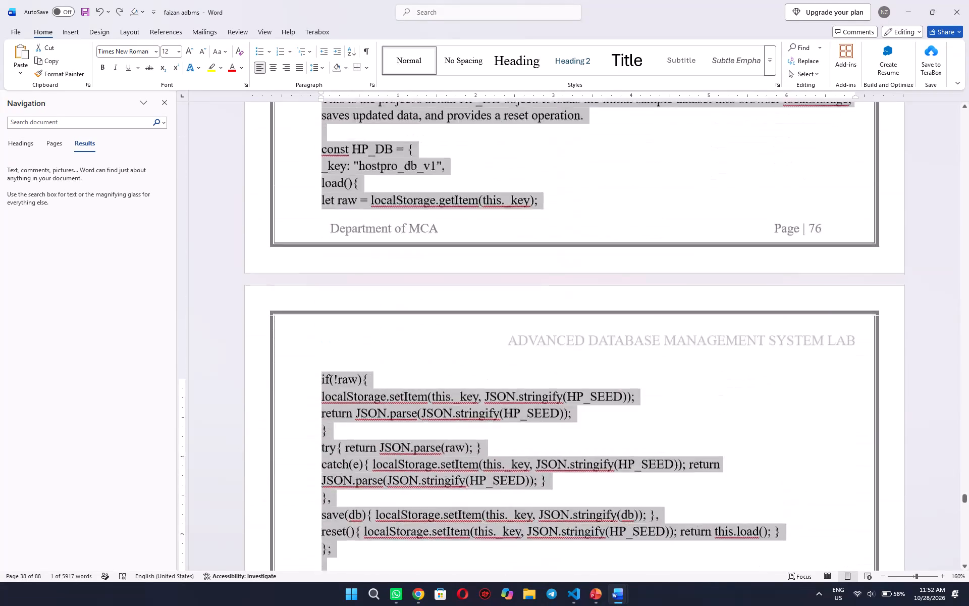
{"action": "left_click_drag", "start_coordinate": [530, 0], "coordinate": [530, 2]}
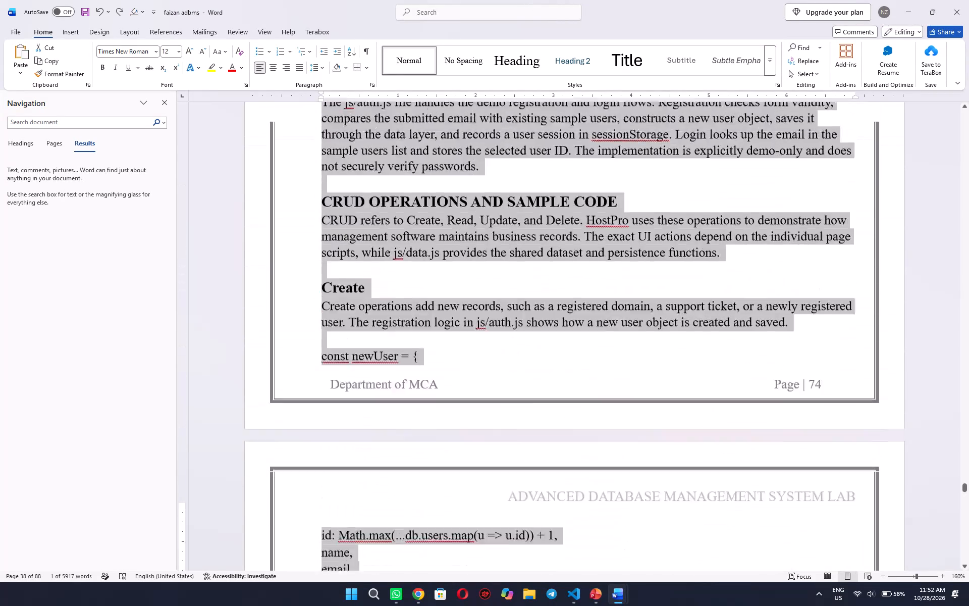
{"action": "left_click_drag", "start_coordinate": [530, 2], "coordinate": [531, 2]}
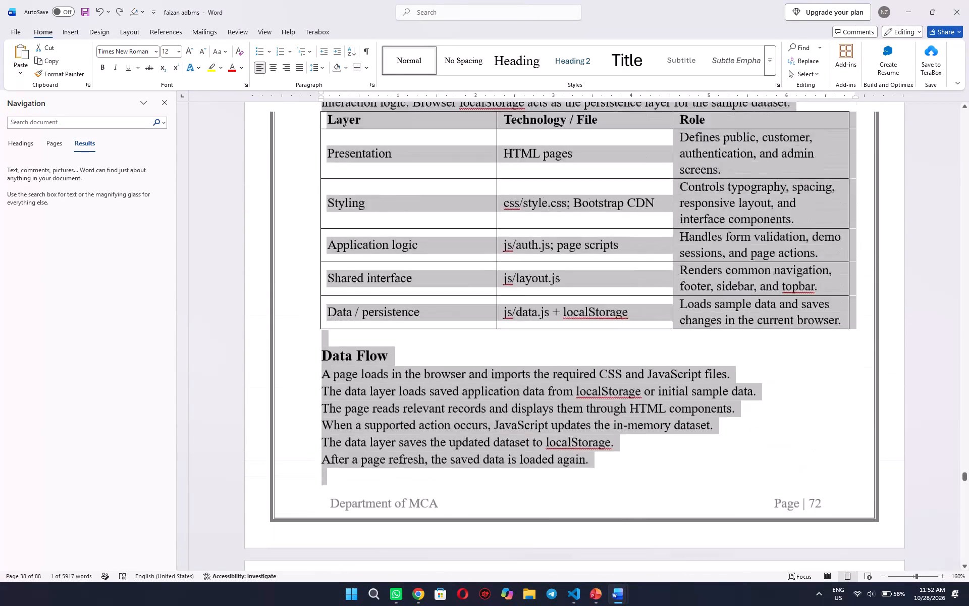
{"action": "left_click_drag", "start_coordinate": [531, 2], "coordinate": [531, 1]}
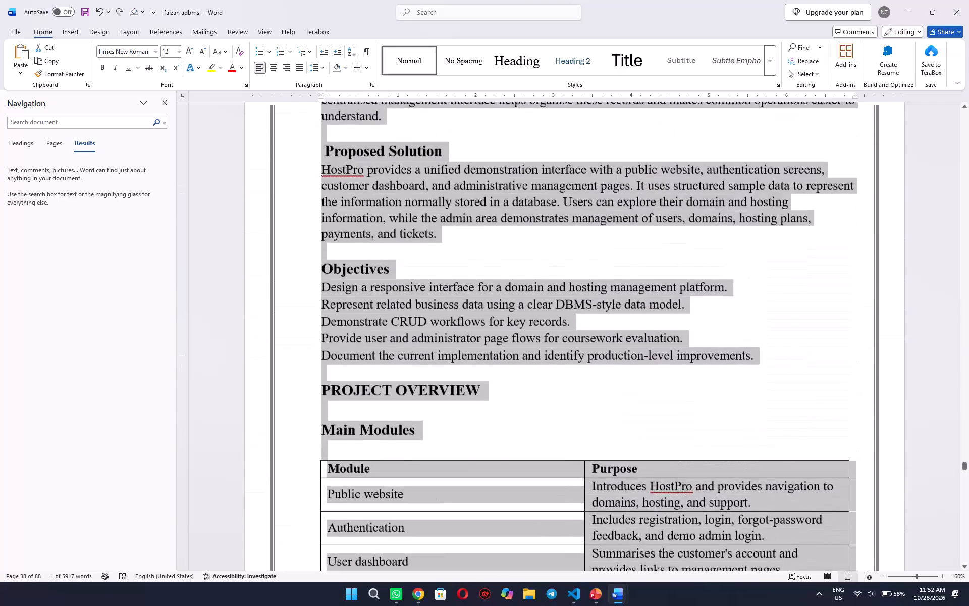
{"action": "left_click_drag", "start_coordinate": [531, 1], "coordinate": [548, 412]}
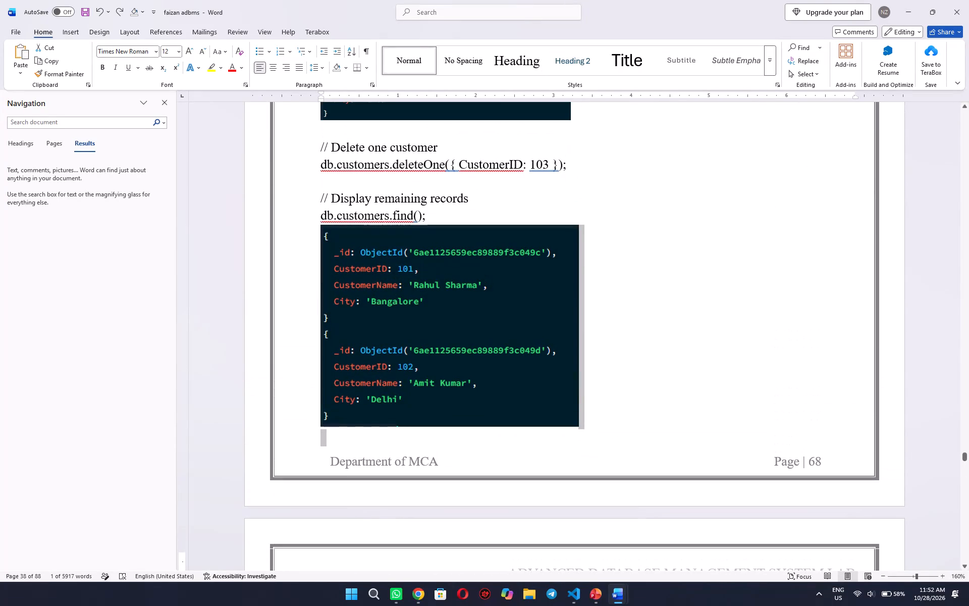
{"action": "left_click_drag", "start_coordinate": [548, 412], "coordinate": [518, 605]}
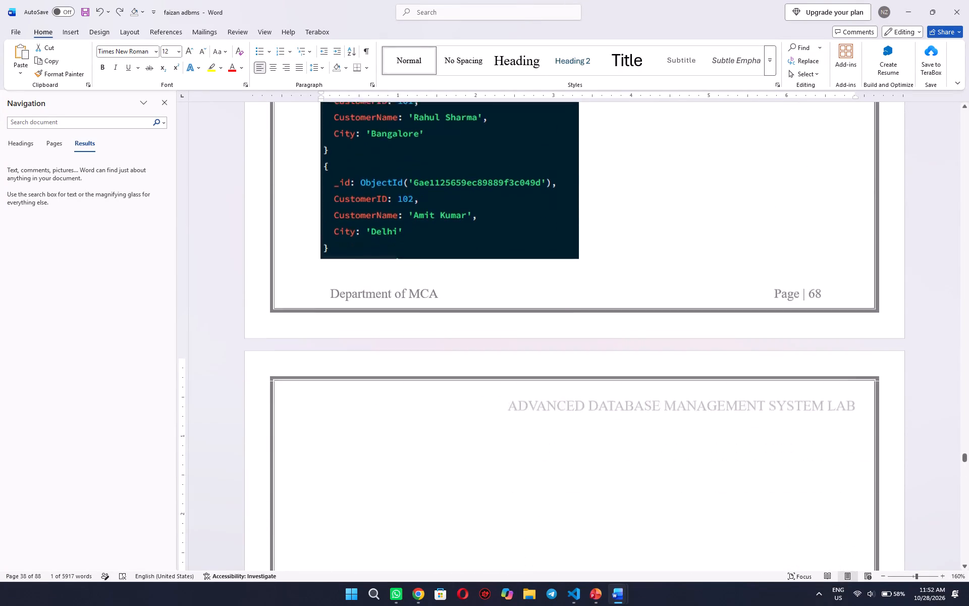
{"action": "left_click_drag", "start_coordinate": [518, 605], "coordinate": [524, 303]}
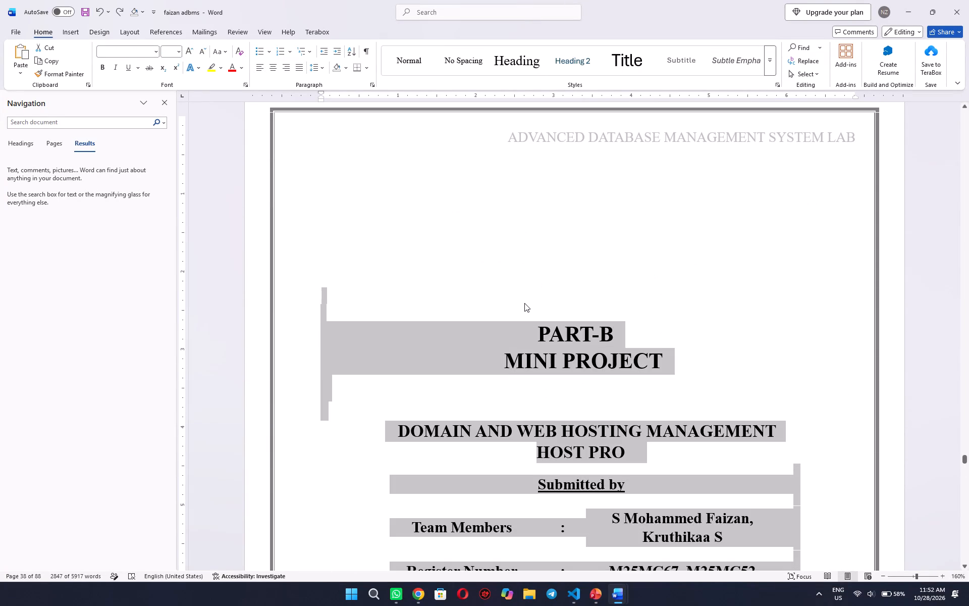
{"action": "key", "text": "ctrl+v"}
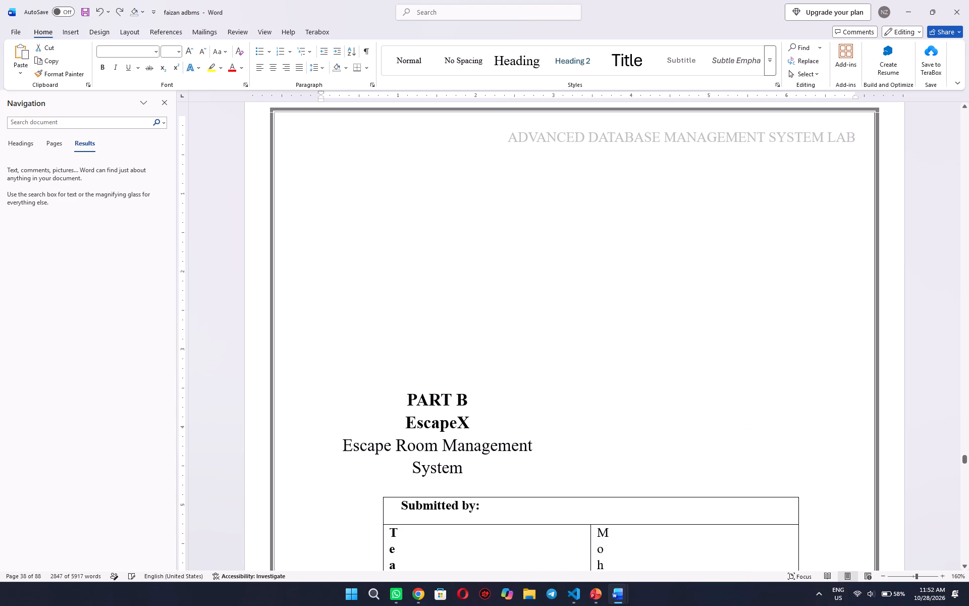
{"action": "scroll", "coordinate": [458, 396], "scroll_direction": "down", "scroll_amount": 4}
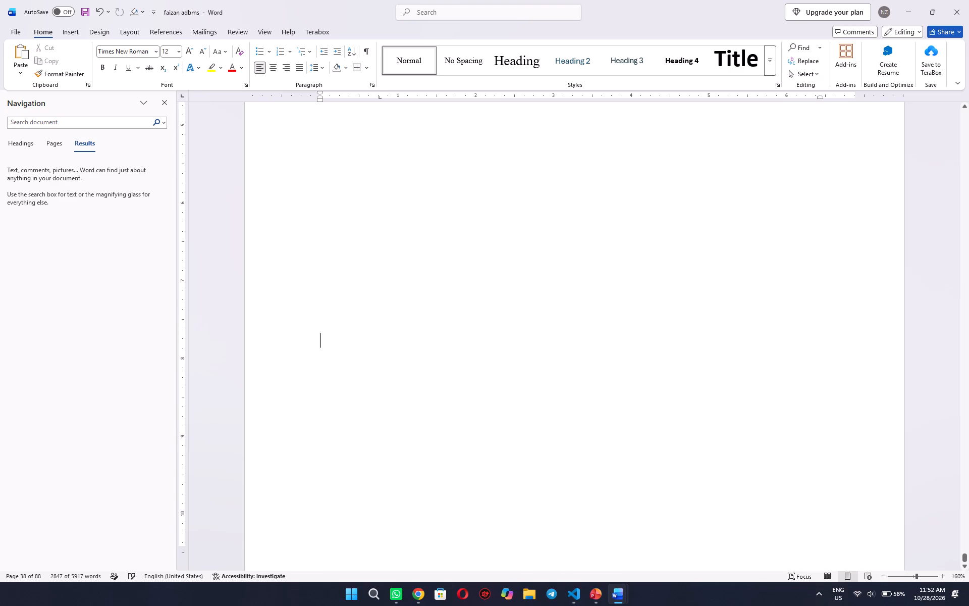
{"action": "key", "text": "ctrl+z"}
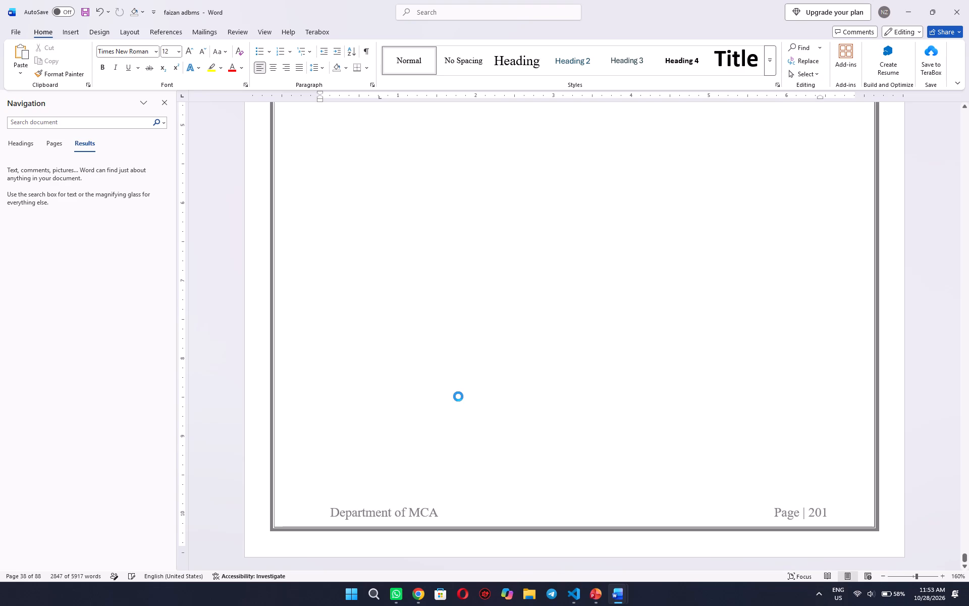
{"action": "key", "text": "BackSpace"}
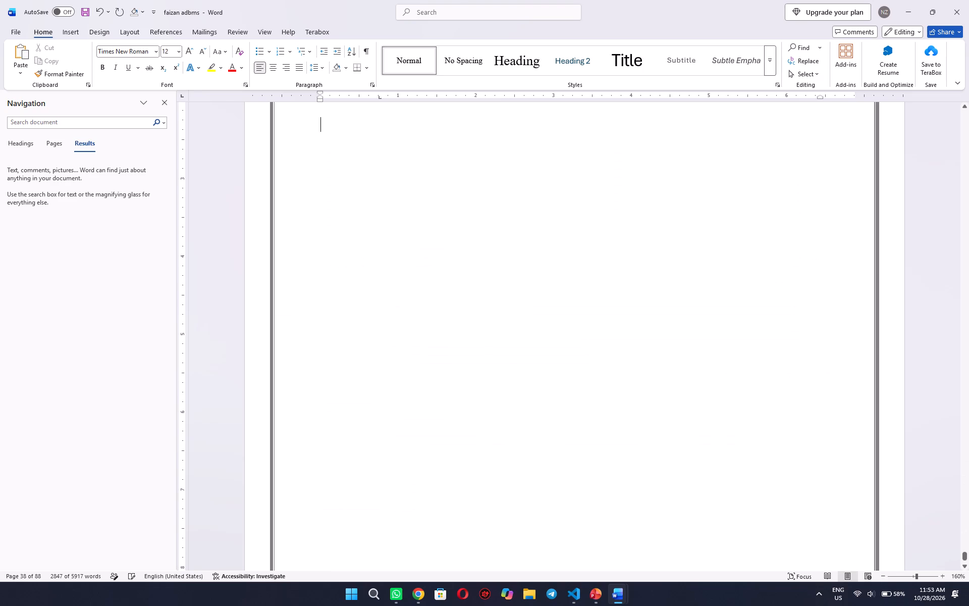
{"action": "scroll", "coordinate": [488, 393], "scroll_direction": "right", "scroll_amount": 1}
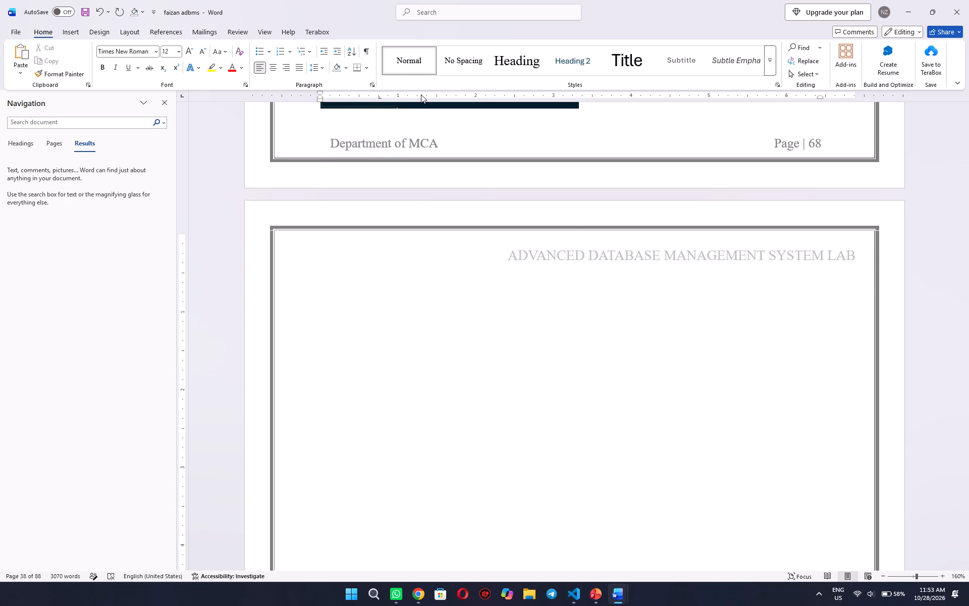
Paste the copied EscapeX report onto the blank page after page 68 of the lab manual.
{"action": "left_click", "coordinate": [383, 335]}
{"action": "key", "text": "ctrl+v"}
Check the layout of the pasted report's text, SQL code and tables, from 10. CONCLUSION back to the test case table under section 9.
{"action": "scroll", "coordinate": [383, 335], "scroll_direction": "down", "scroll_amount": 5}
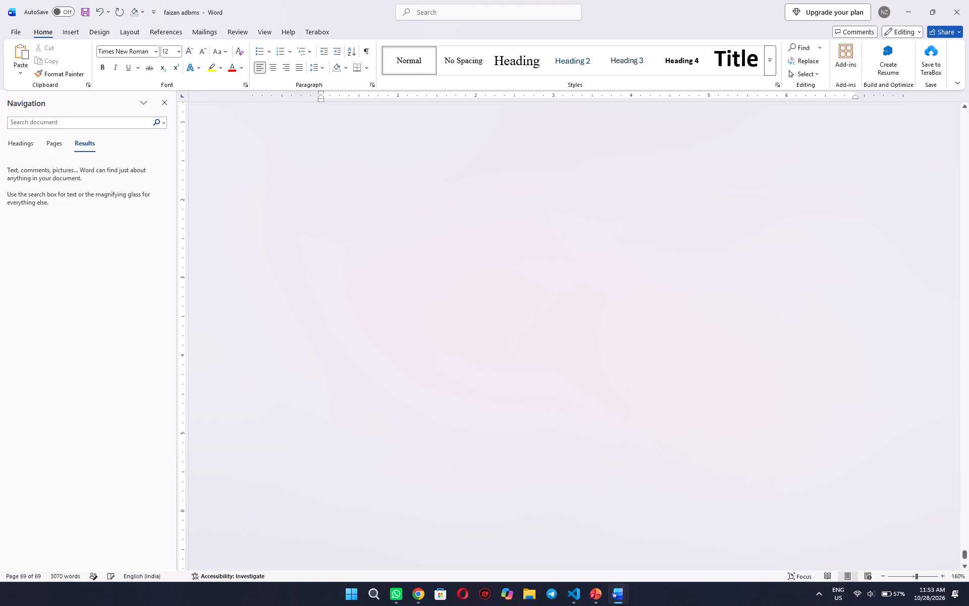
{"action": "scroll", "coordinate": [544, 403], "scroll_direction": "up", "scroll_amount": 5}
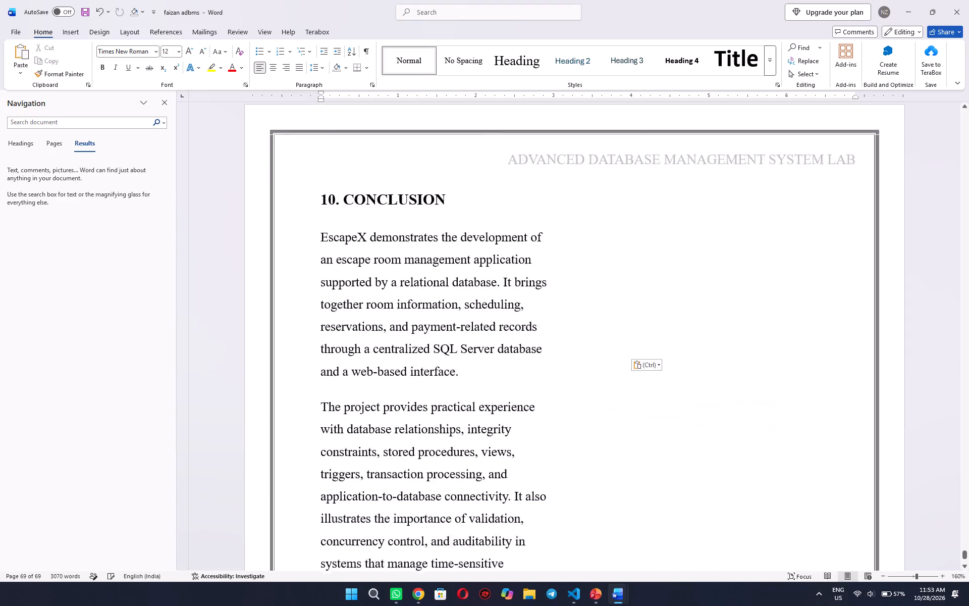
{"action": "scroll", "coordinate": [544, 403], "scroll_direction": "up", "scroll_amount": 15}
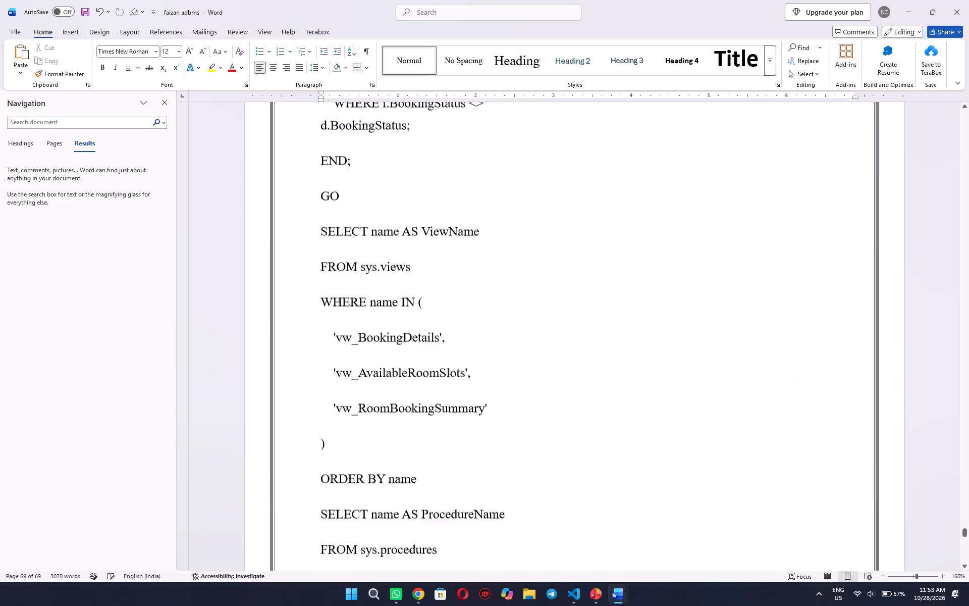
{"action": "scroll", "coordinate": [544, 403], "scroll_direction": "up", "scroll_amount": 11}
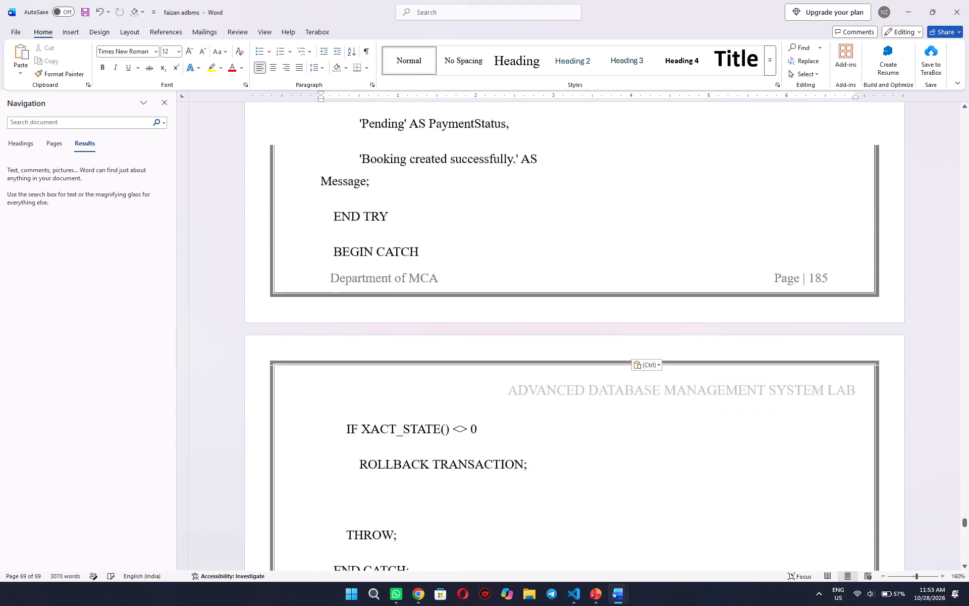
{"action": "scroll", "coordinate": [544, 403], "scroll_direction": "up", "scroll_amount": 16}
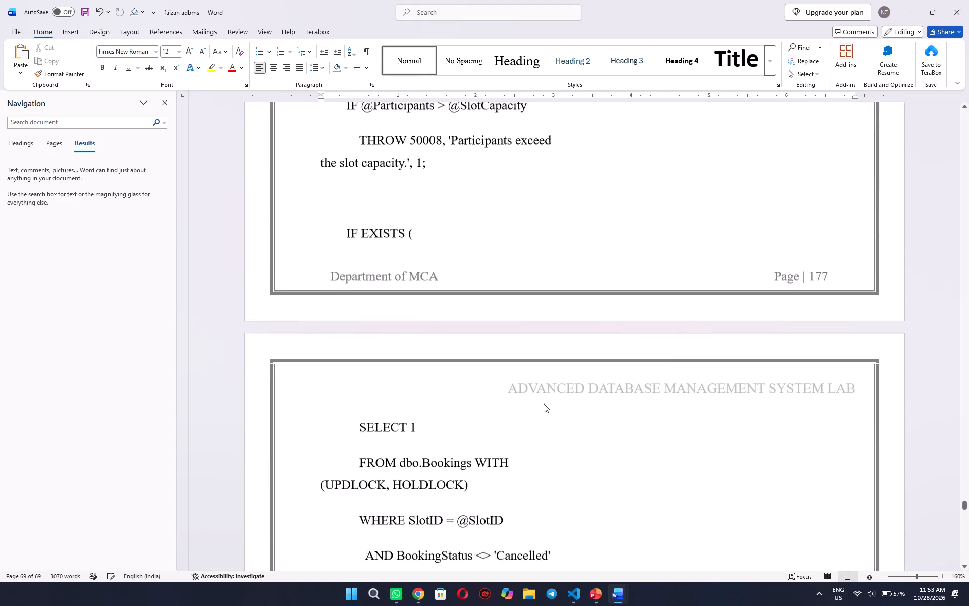
{"action": "scroll", "coordinate": [544, 403], "scroll_direction": "up", "scroll_amount": 15}
{"action": "scroll", "coordinate": [544, 403], "scroll_direction": "up", "scroll_amount": 6}
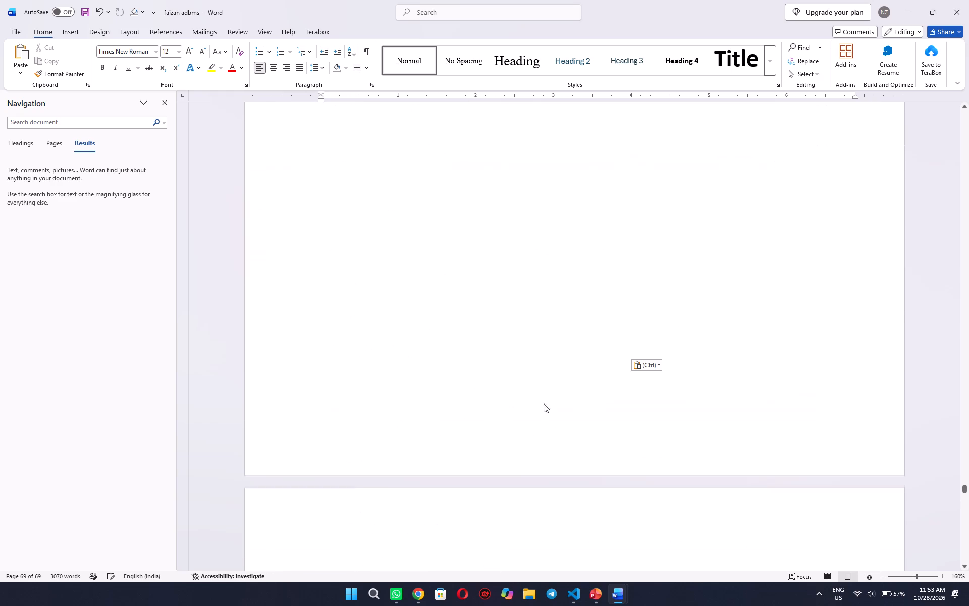
{"action": "scroll", "coordinate": [544, 403], "scroll_direction": "up", "scroll_amount": 16}
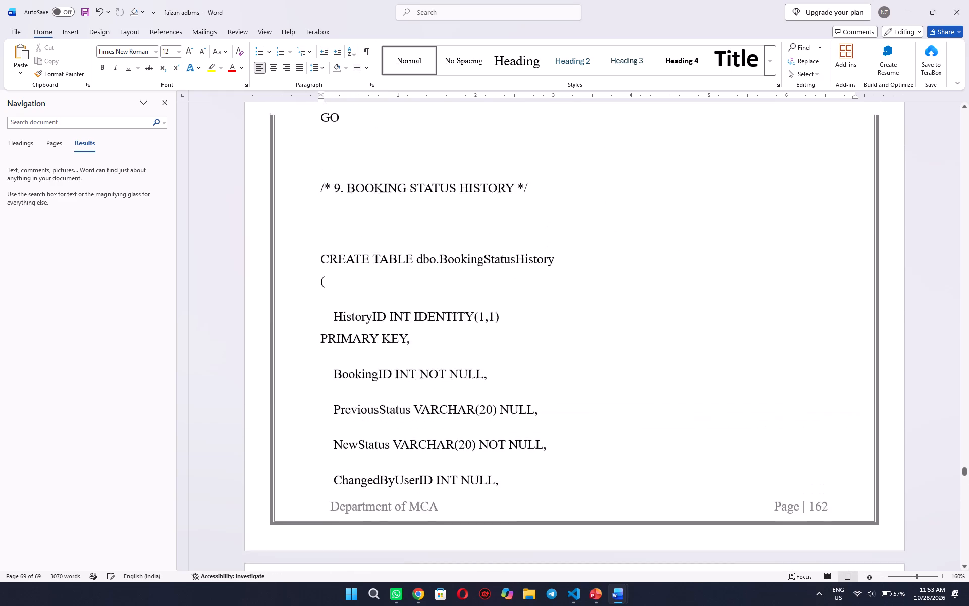
{"action": "scroll", "coordinate": [544, 403], "scroll_direction": "up", "scroll_amount": 7}
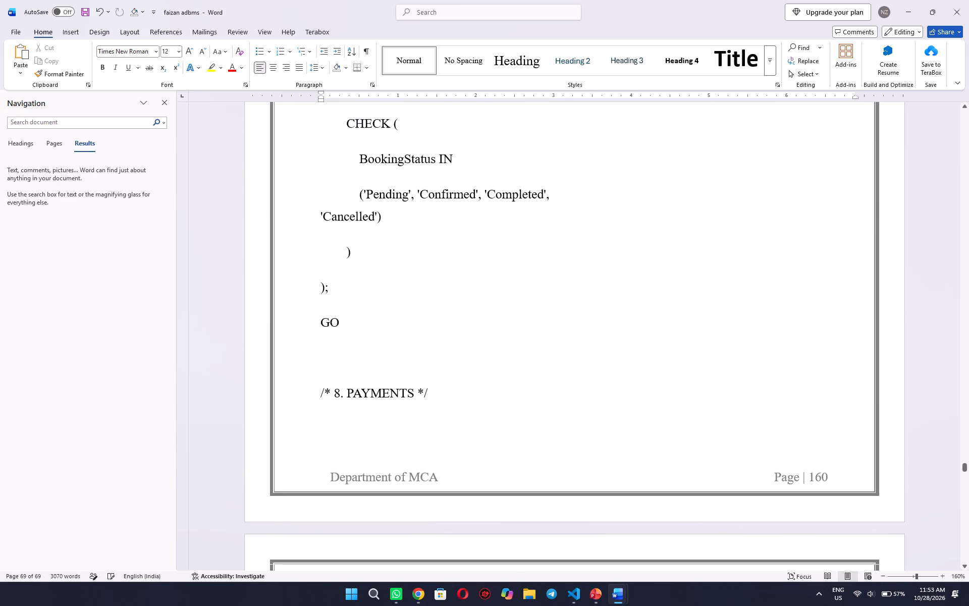
{"action": "scroll", "coordinate": [544, 403], "scroll_direction": "up", "scroll_amount": 14}
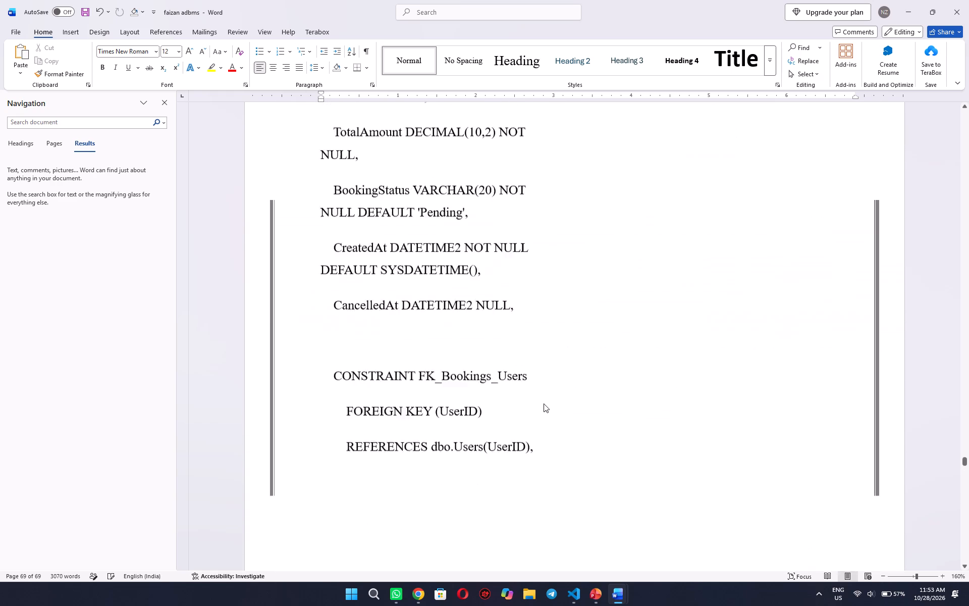
{"action": "scroll", "coordinate": [544, 403], "scroll_direction": "up", "scroll_amount": 13}
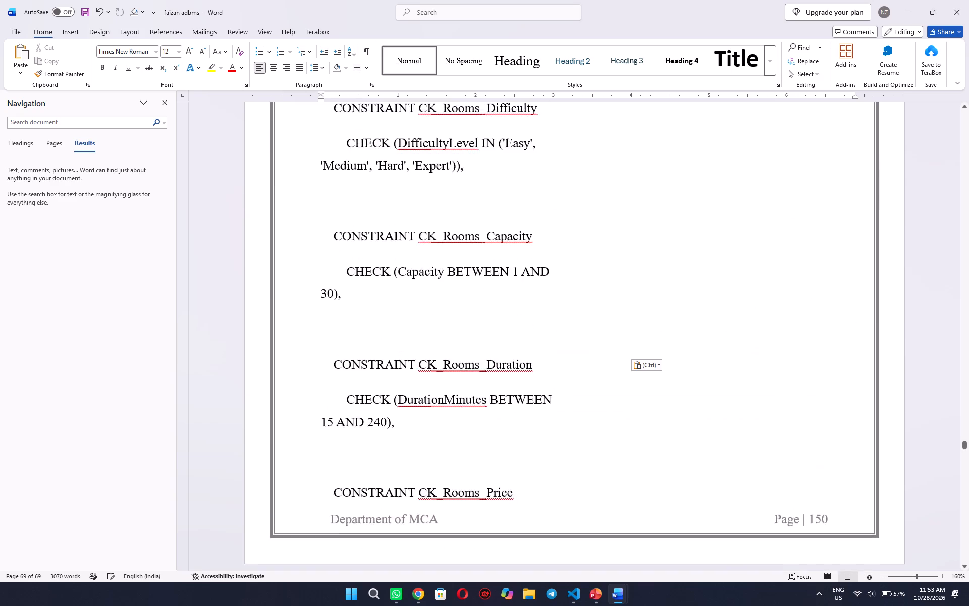
{"action": "scroll", "coordinate": [544, 403], "scroll_direction": "up", "scroll_amount": 19}
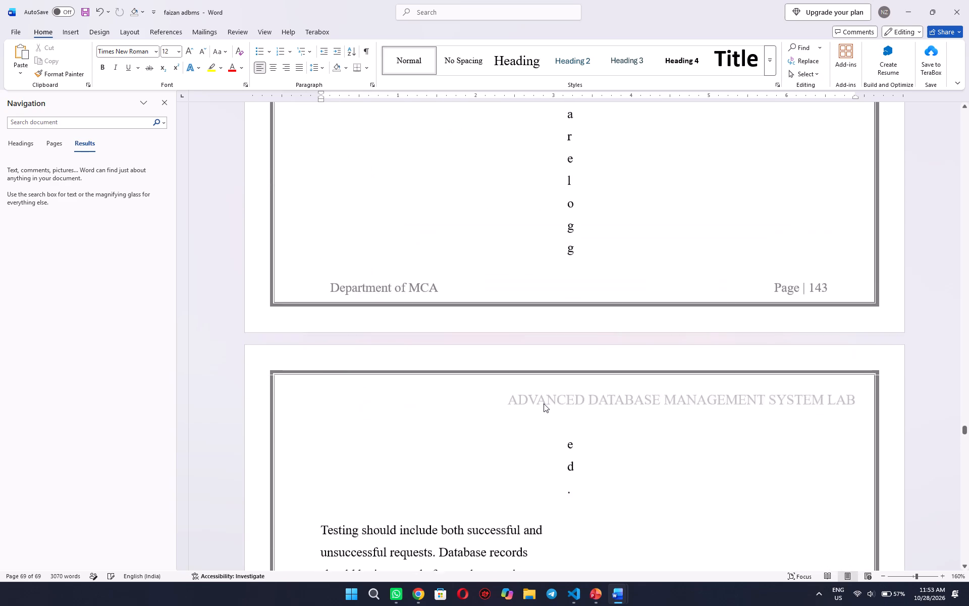
{"action": "scroll", "coordinate": [544, 403], "scroll_direction": "up", "scroll_amount": 13}
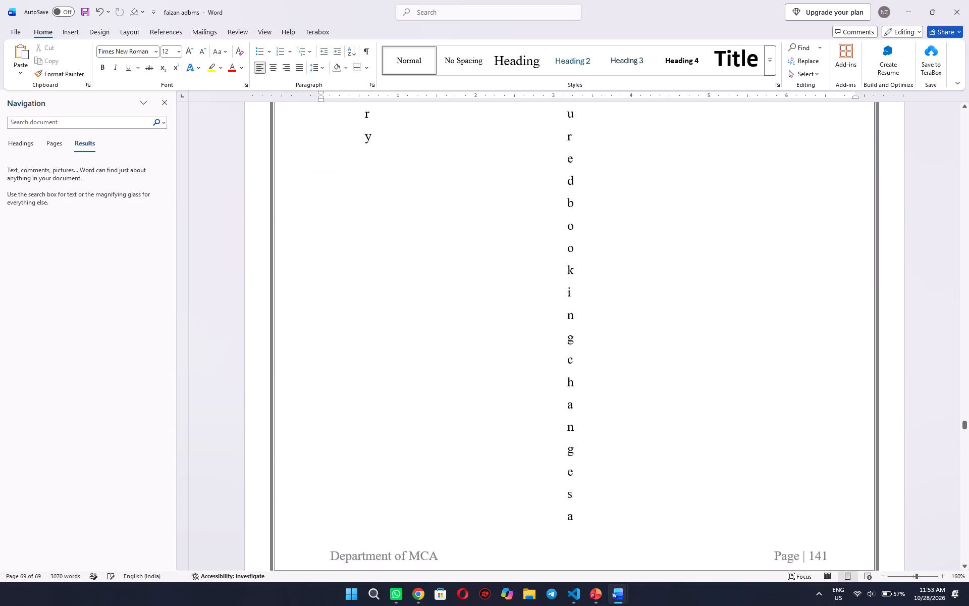
{"action": "scroll", "coordinate": [544, 403], "scroll_direction": "up", "scroll_amount": 18}
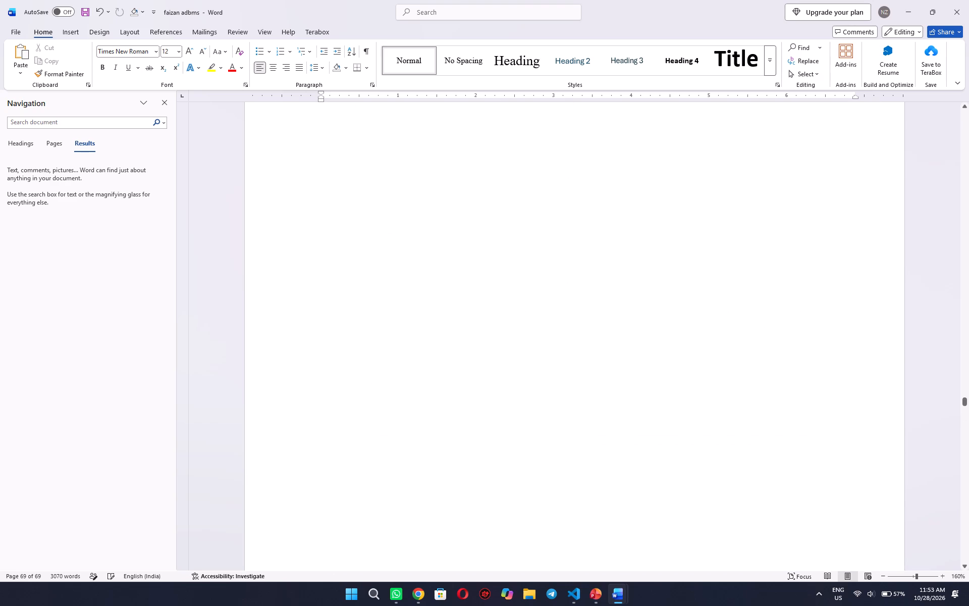
{"action": "scroll", "coordinate": [544, 403], "scroll_direction": "up", "scroll_amount": 14}
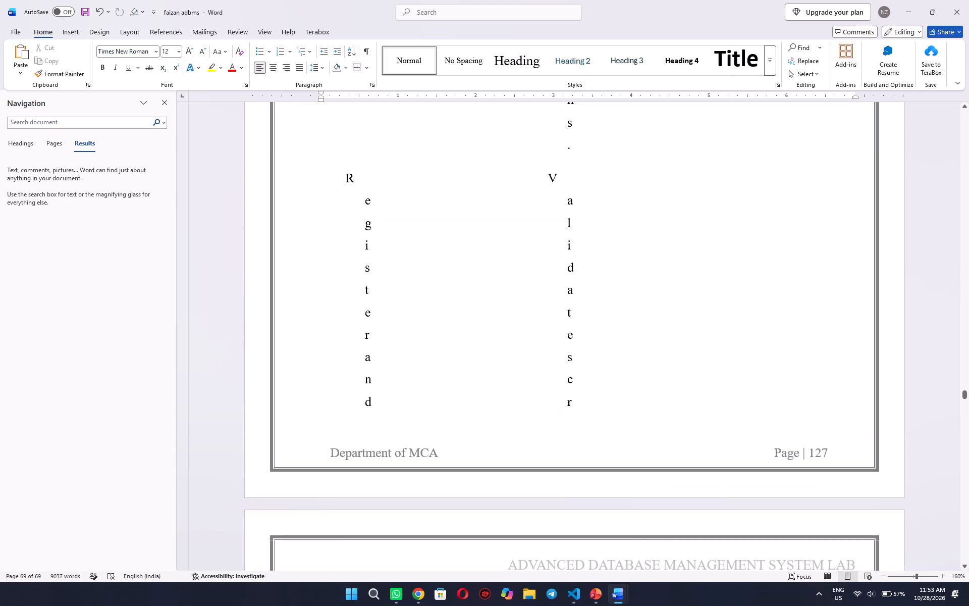
{"action": "scroll", "coordinate": [544, 403], "scroll_direction": "up", "scroll_amount": 17}
{"action": "scroll", "coordinate": [561, 376], "scroll_direction": "up", "scroll_amount": 5}
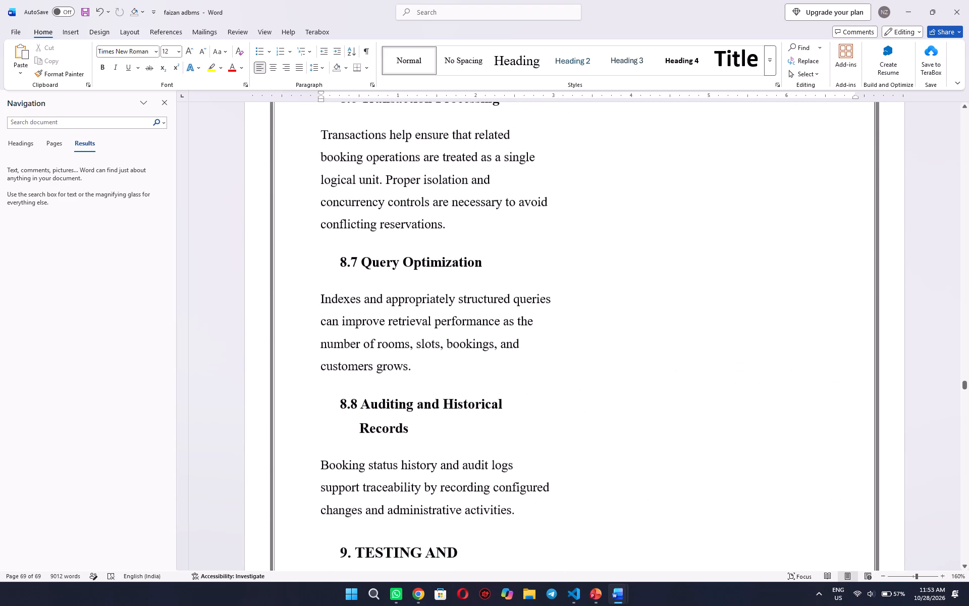
{"action": "scroll", "coordinate": [561, 376], "scroll_direction": "down", "scroll_amount": 2}
{"action": "scroll", "coordinate": [561, 376], "scroll_direction": "up", "scroll_amount": 1}
{"action": "scroll", "coordinate": [561, 376], "scroll_direction": "down", "scroll_amount": 1}
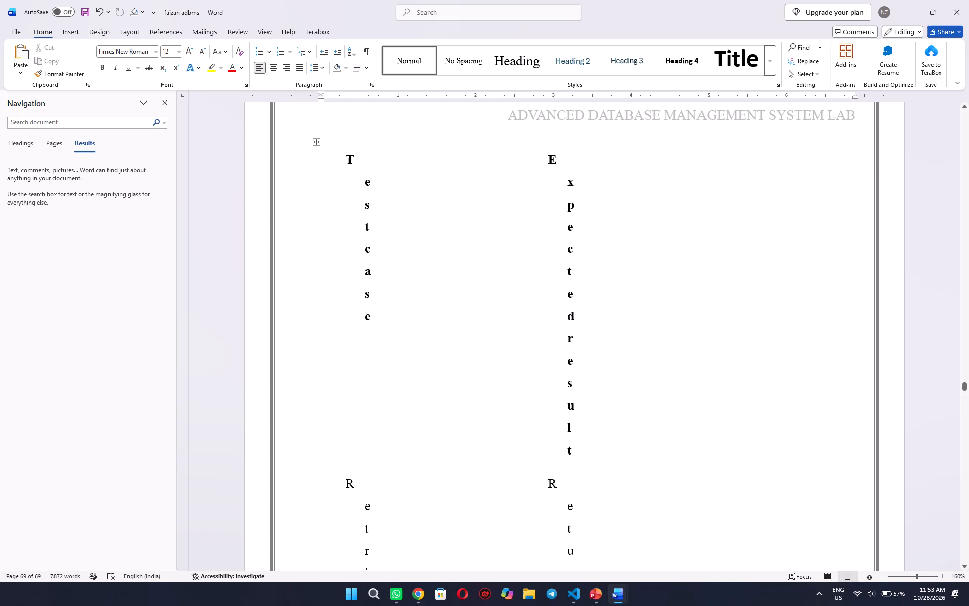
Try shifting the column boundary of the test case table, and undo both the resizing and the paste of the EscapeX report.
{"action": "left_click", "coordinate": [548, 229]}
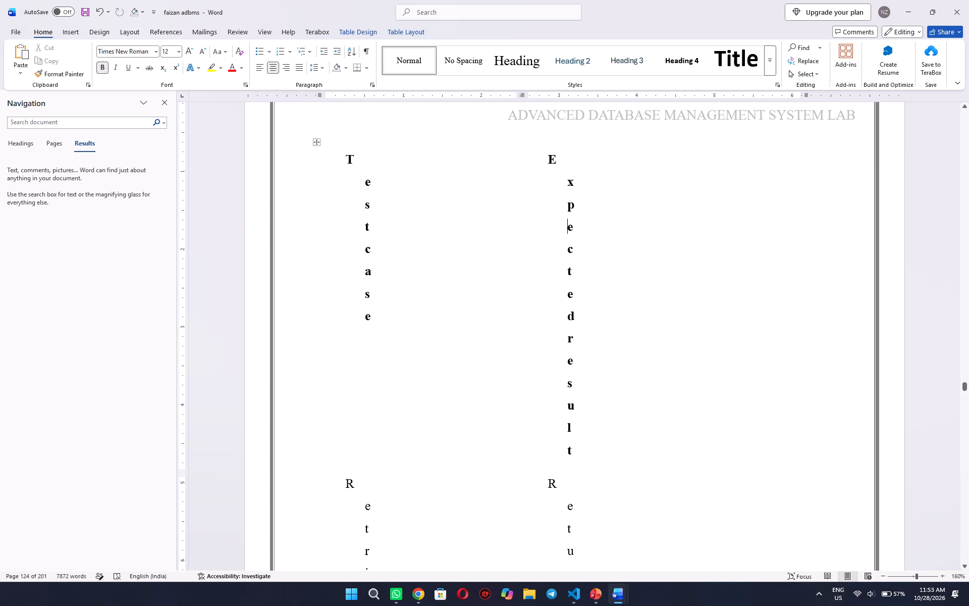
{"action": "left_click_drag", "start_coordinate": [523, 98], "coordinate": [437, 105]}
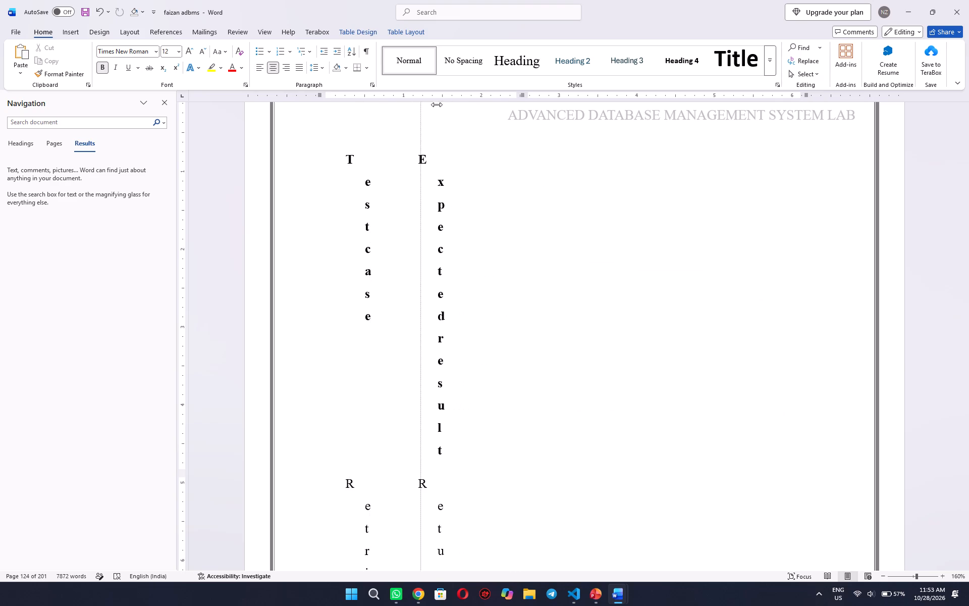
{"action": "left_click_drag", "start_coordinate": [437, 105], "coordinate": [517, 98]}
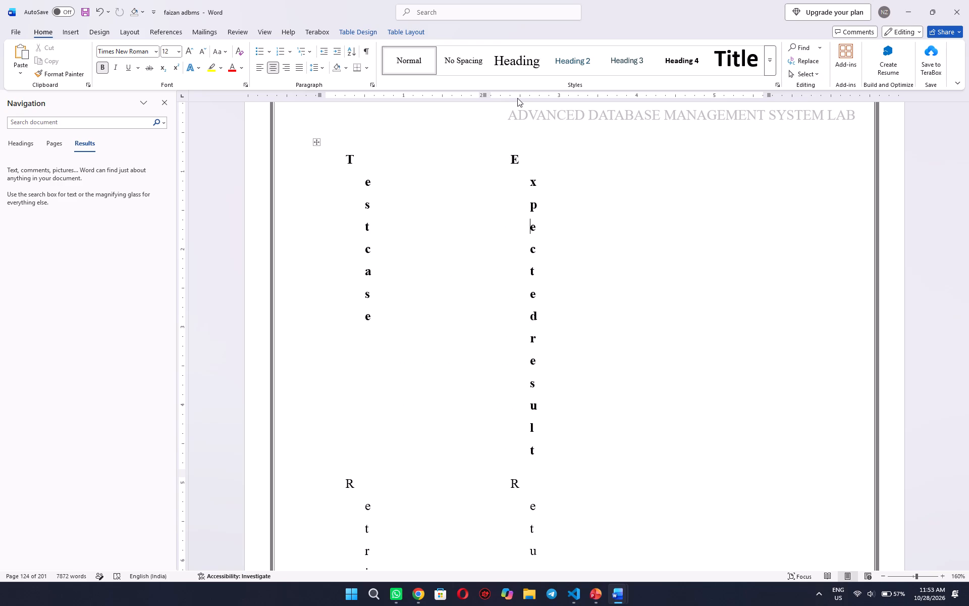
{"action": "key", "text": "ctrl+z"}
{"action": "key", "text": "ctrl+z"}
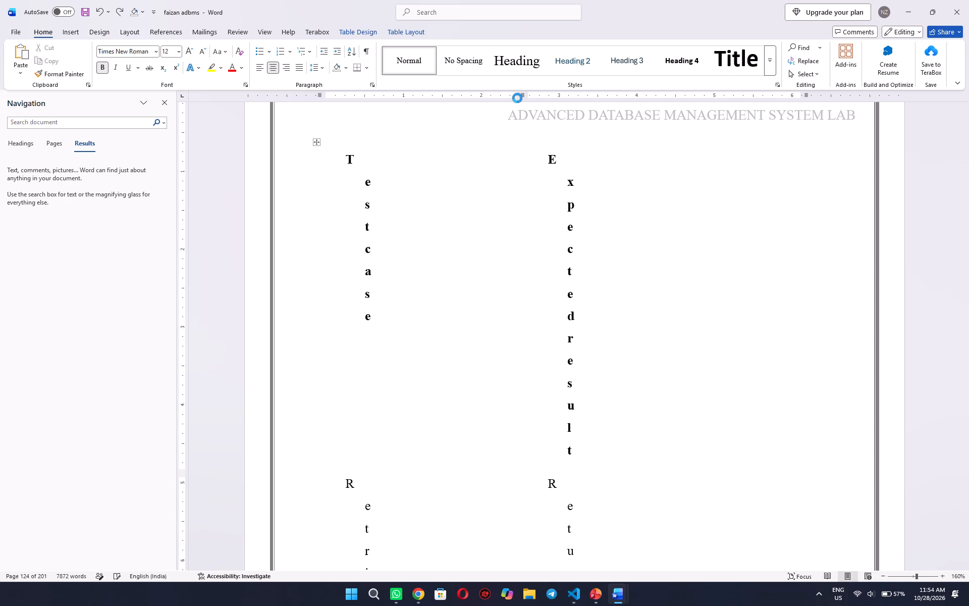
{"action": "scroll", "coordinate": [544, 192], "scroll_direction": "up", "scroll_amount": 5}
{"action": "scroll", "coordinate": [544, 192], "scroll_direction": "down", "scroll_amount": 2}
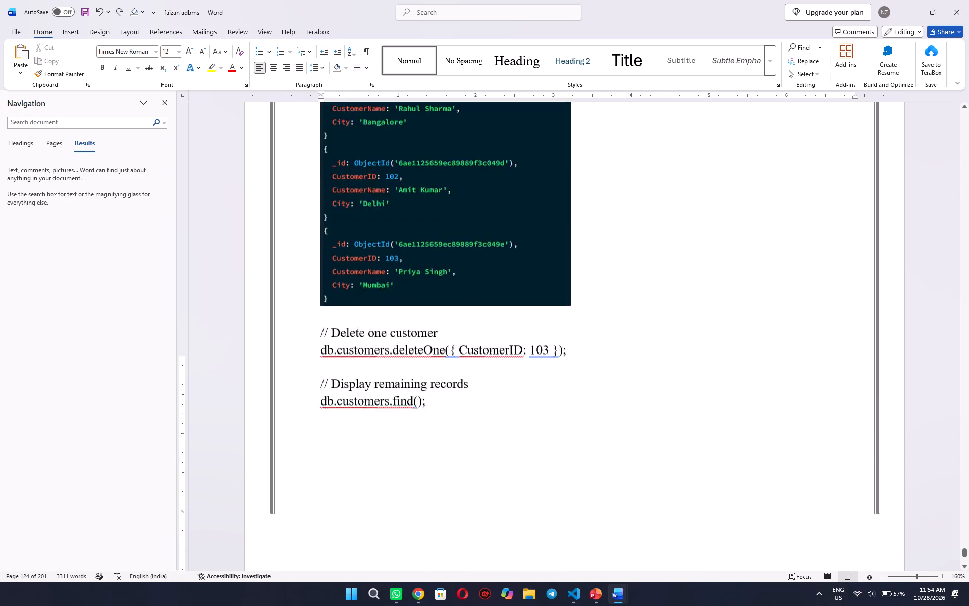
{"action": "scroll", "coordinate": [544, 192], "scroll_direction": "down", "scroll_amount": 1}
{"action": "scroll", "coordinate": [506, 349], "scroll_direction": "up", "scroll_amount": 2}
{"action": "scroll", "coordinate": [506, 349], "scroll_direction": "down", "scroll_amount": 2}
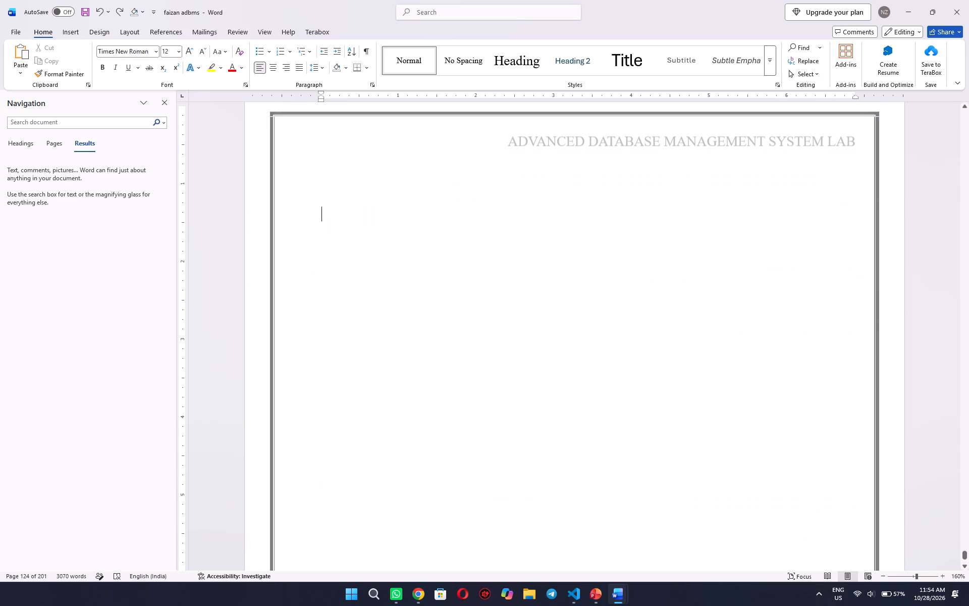
Arrange the lab manual and the ADBMS_record document side by side, and hide the navigation pane in ADBMS_record.
{"action": "key", "text": "super+Left"}
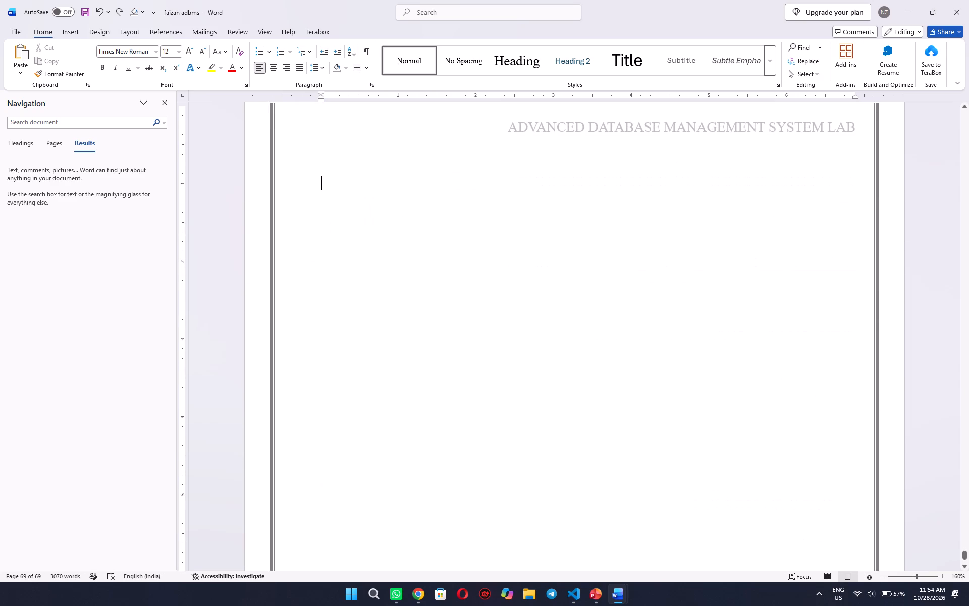
{"action": "left_click_drag", "start_coordinate": [747, 3], "coordinate": [0, 166]}
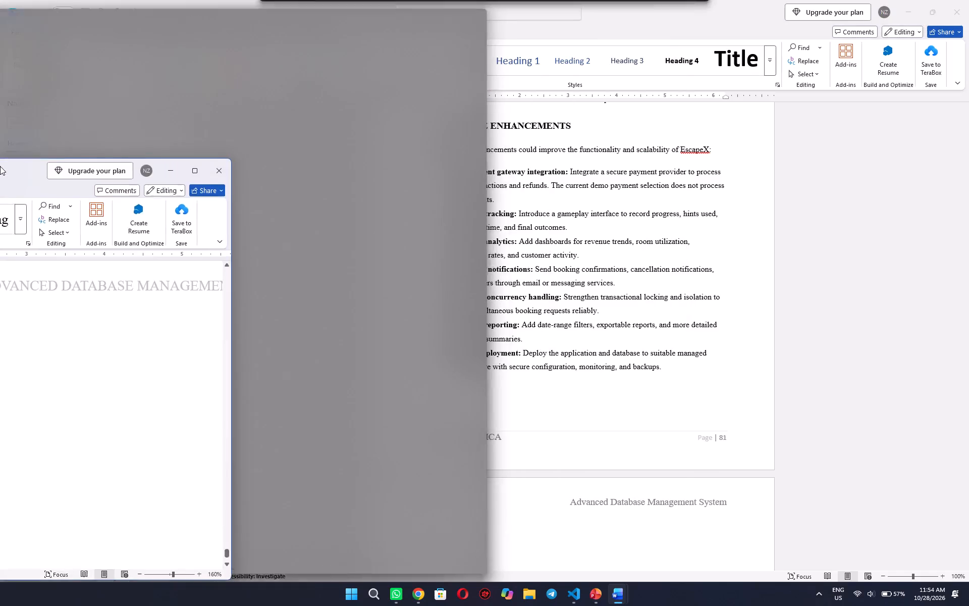
{"action": "left_click", "coordinate": [566, 105]}
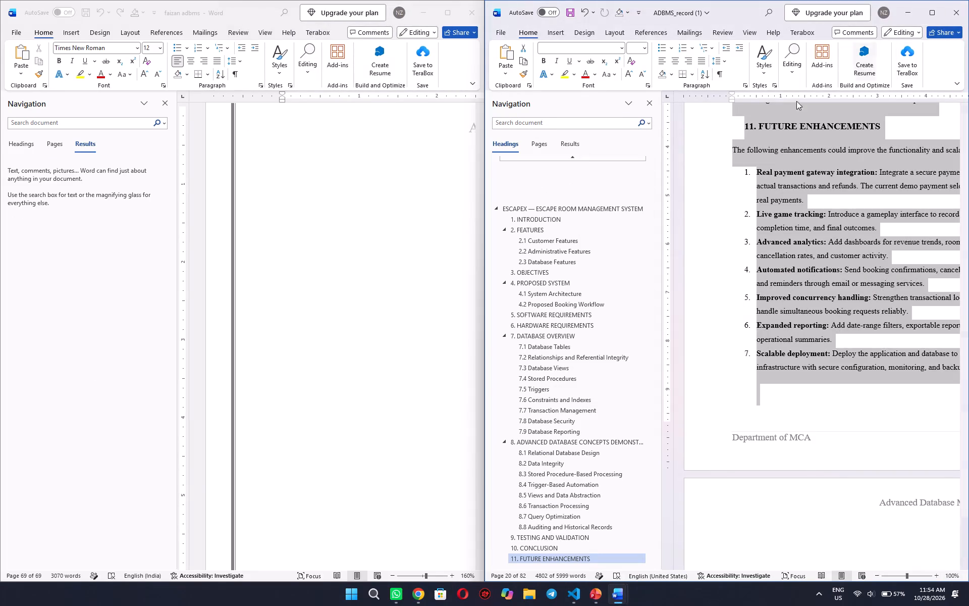
{"action": "left_click", "coordinate": [648, 102]}
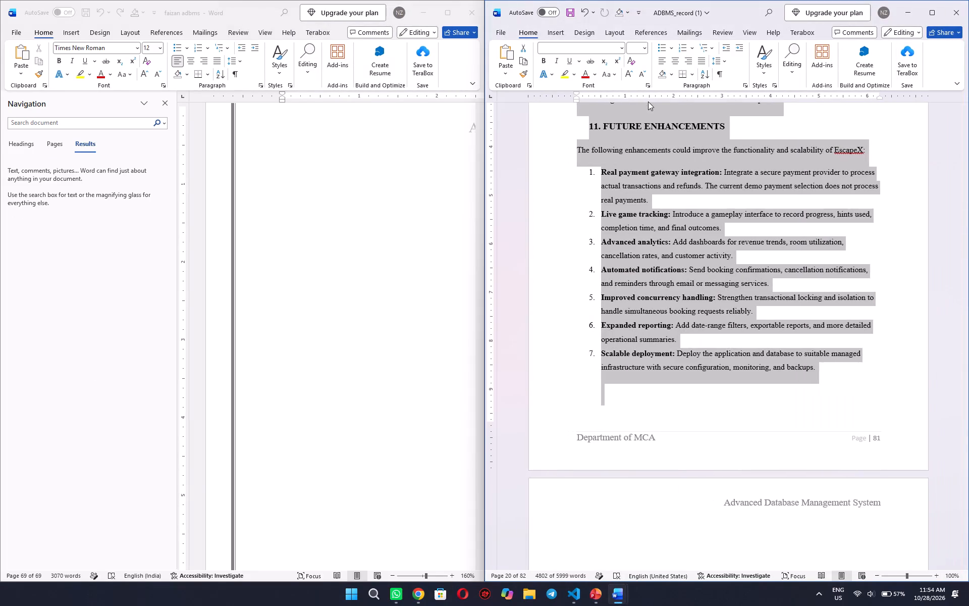
Delete everything in ADBMS_record before the PART B EscapeX title page, from the college cover page through the PROGRAM – 1 tables.
{"action": "left_click", "coordinate": [753, 218]}
{"action": "scroll", "coordinate": [753, 218], "scroll_direction": "up", "scroll_amount": 8}
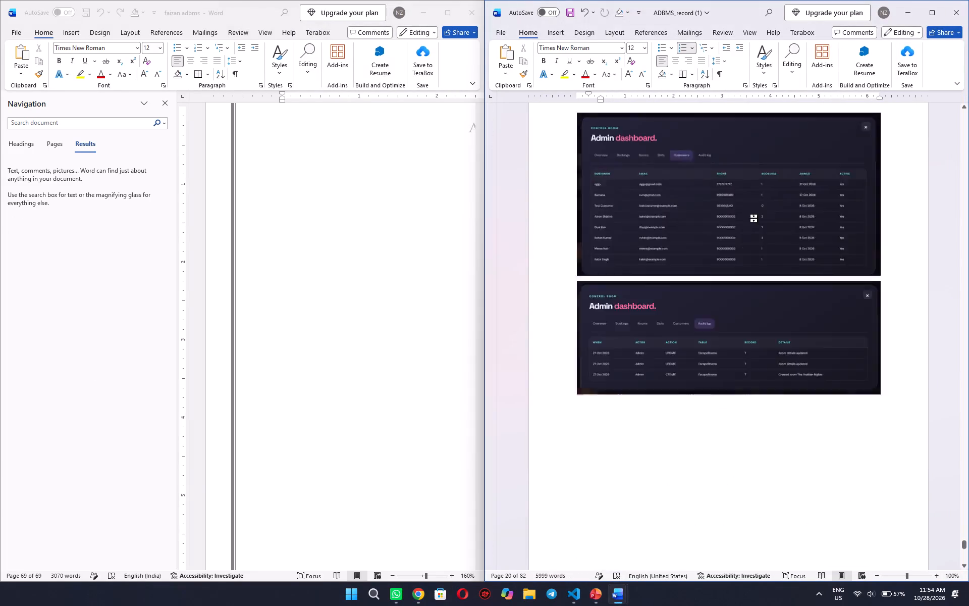
{"action": "scroll", "coordinate": [753, 218], "scroll_direction": "up", "scroll_amount": 20}
{"action": "scroll", "coordinate": [753, 218], "scroll_direction": "up", "scroll_amount": 14}
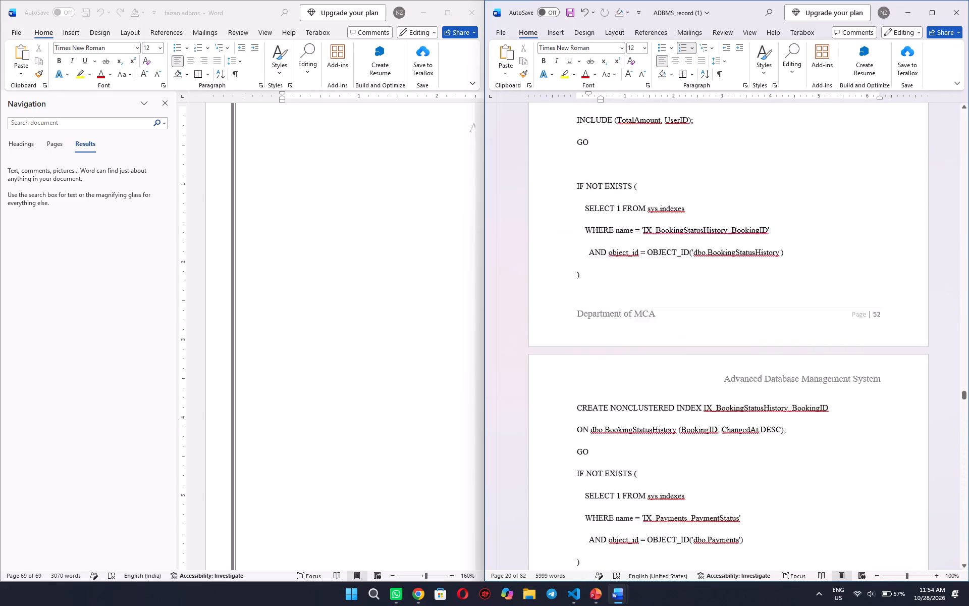
{"action": "scroll", "coordinate": [753, 218], "scroll_direction": "up", "scroll_amount": 19}
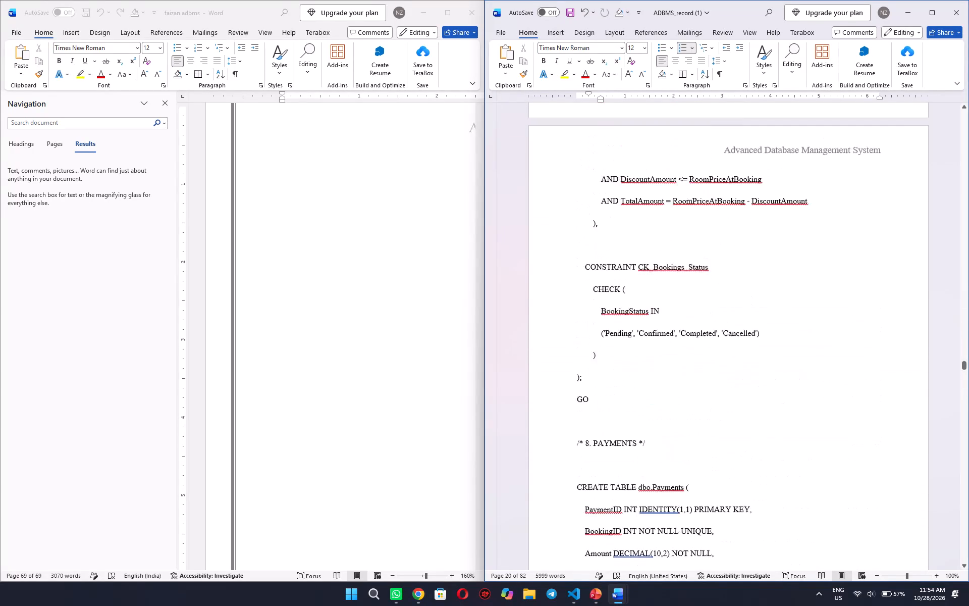
{"action": "scroll", "coordinate": [753, 218], "scroll_direction": "up", "scroll_amount": 20}
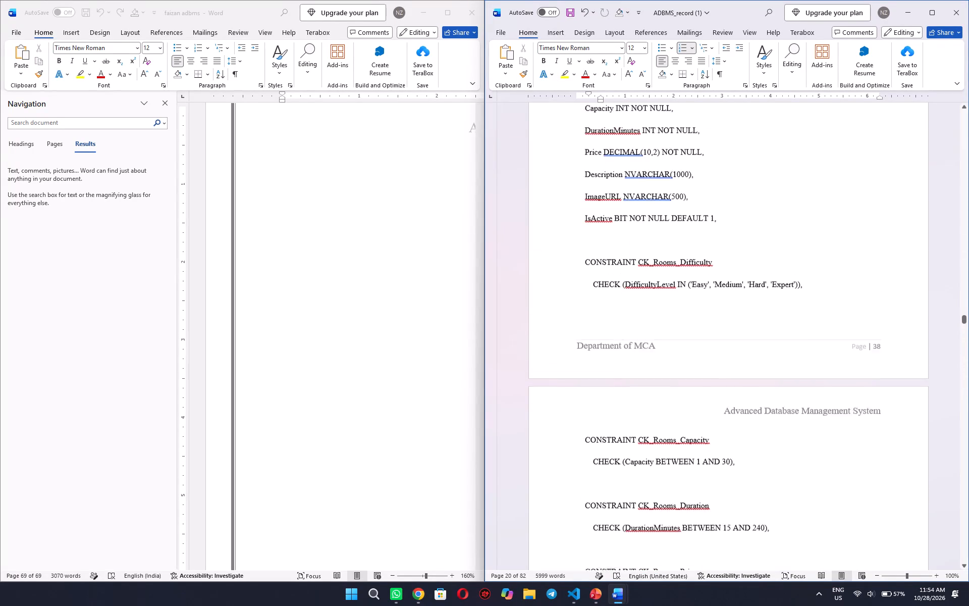
{"action": "scroll", "coordinate": [753, 218], "scroll_direction": "up", "scroll_amount": 18}
{"action": "scroll", "coordinate": [753, 218], "scroll_direction": "up", "scroll_amount": 8}
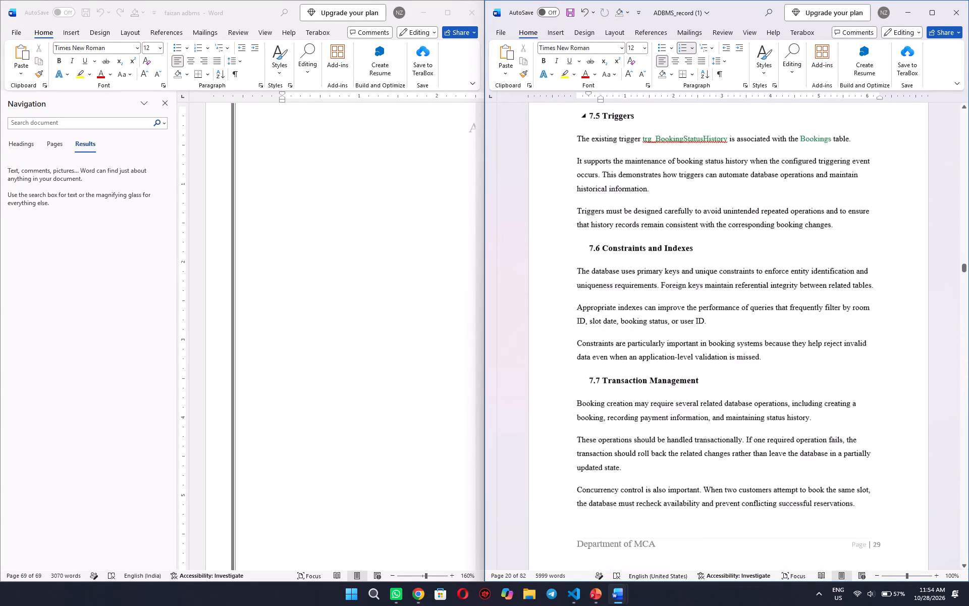
{"action": "scroll", "coordinate": [753, 218], "scroll_direction": "up", "scroll_amount": 9}
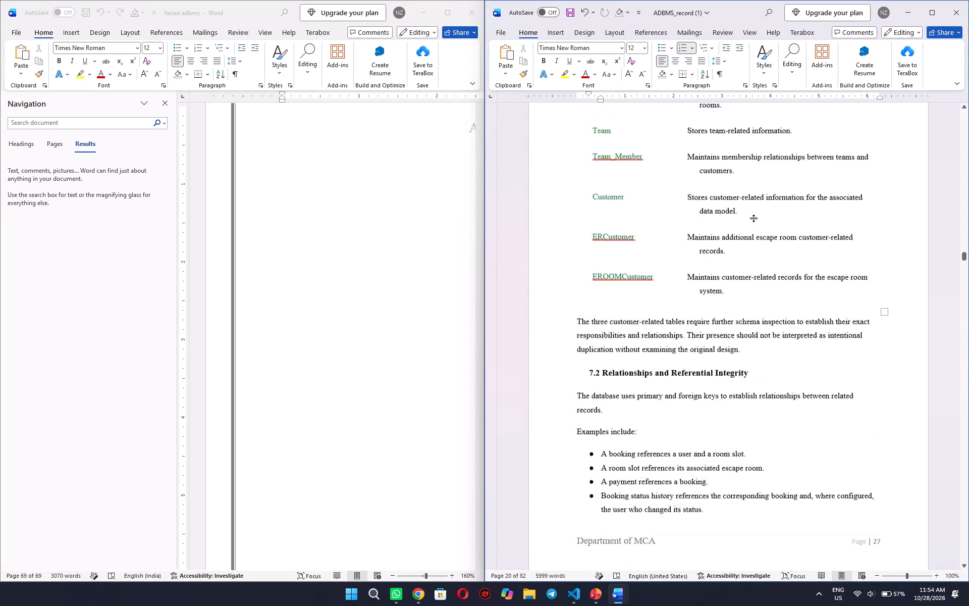
{"action": "scroll", "coordinate": [753, 218], "scroll_direction": "up", "scroll_amount": 10}
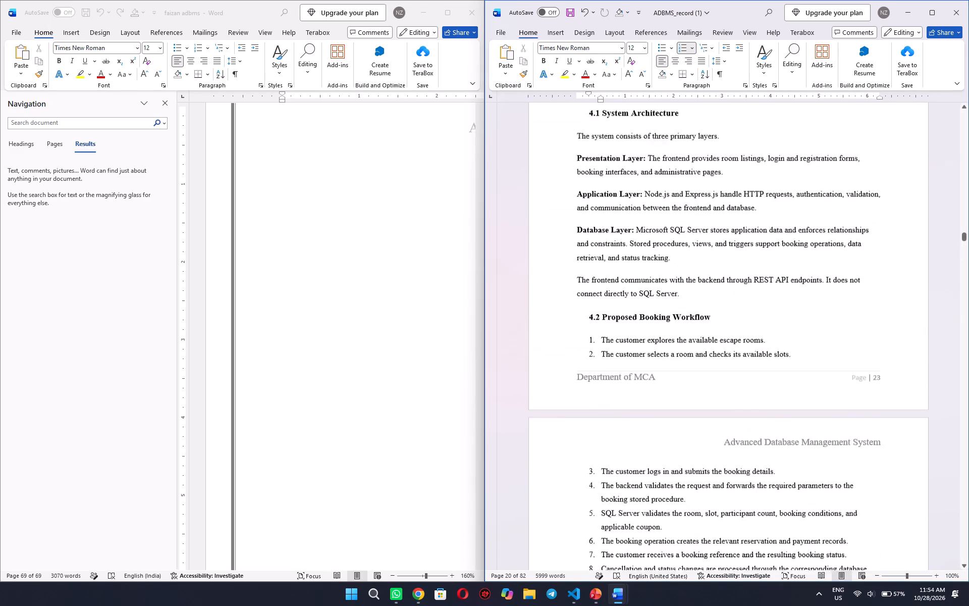
{"action": "scroll", "coordinate": [753, 218], "scroll_direction": "up", "scroll_amount": 10}
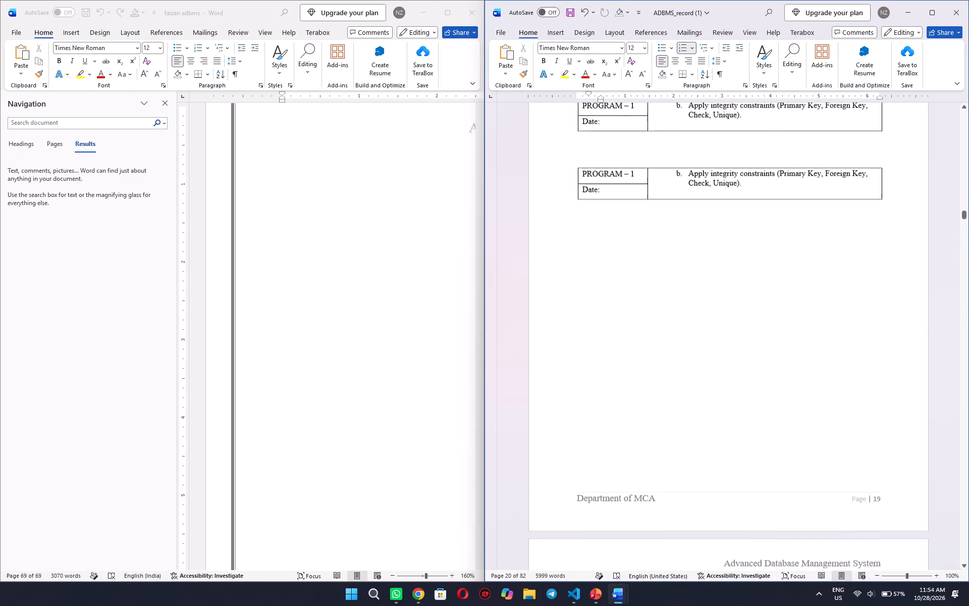
{"action": "left_click_drag", "start_coordinate": [736, 287], "coordinate": [644, 0]}
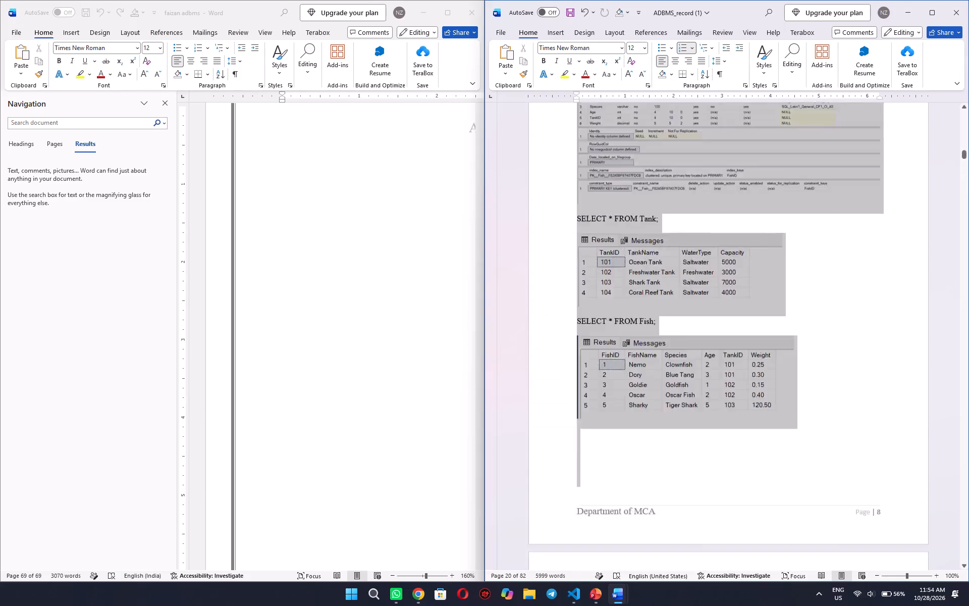
{"action": "left_click_drag", "start_coordinate": [644, 0], "coordinate": [643, 0]}
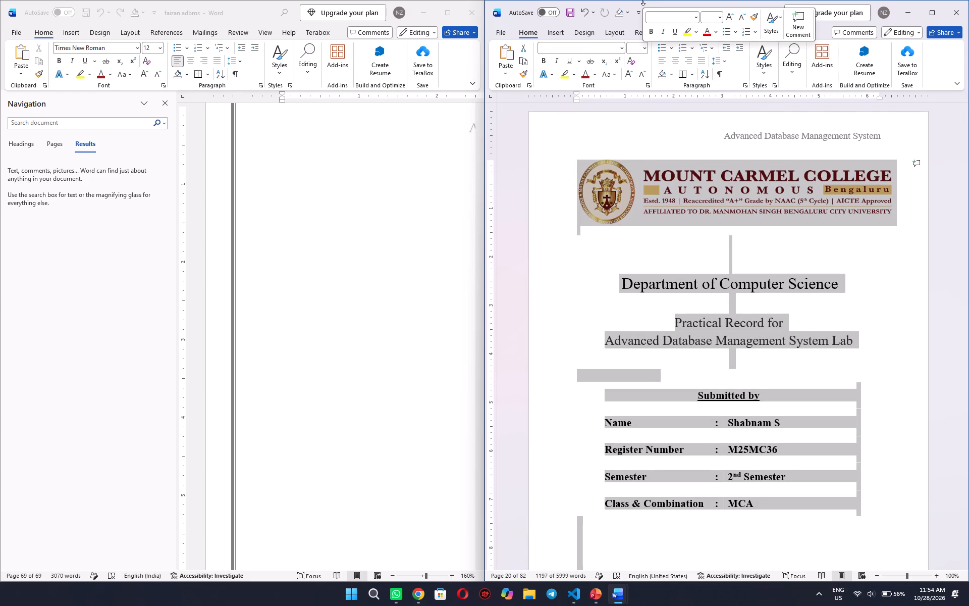
{"action": "key", "text": "BackSpace"}
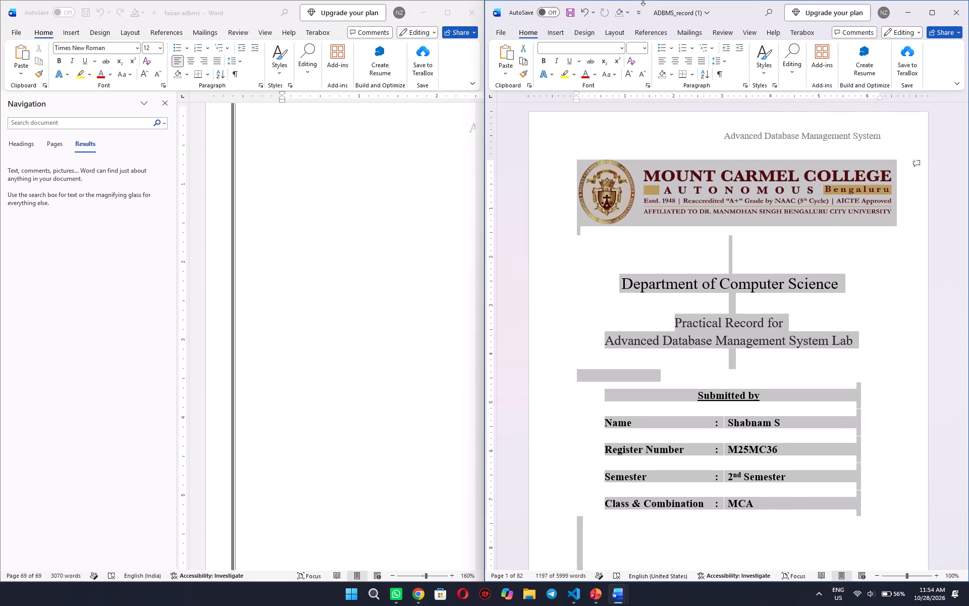
Remove surplus blank lines above the PART B heading on the EscapeX title page.
{"action": "key", "text": "Delete"}
{"action": "key", "text": "Delete"}
{"action": "key", "text": "Delete"}
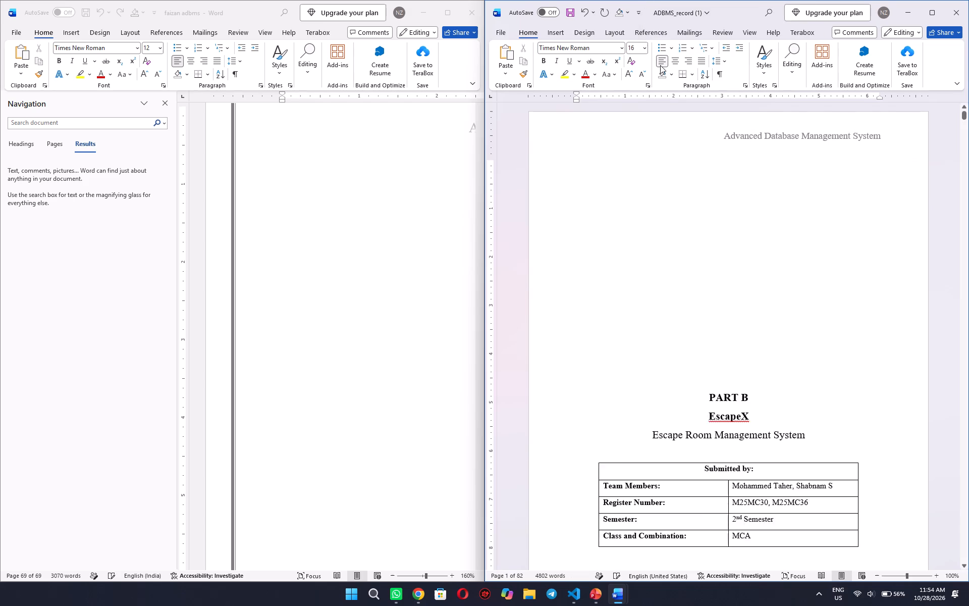
{"action": "key", "text": "Delete"}
{"action": "key", "text": "Delete"}
{"action": "key", "text": "Delete"}
{"action": "key", "text": "Delete"}
{"action": "key", "text": "Delete"}
{"action": "scroll", "coordinate": [660, 65], "scroll_direction": "down", "scroll_amount": 3}
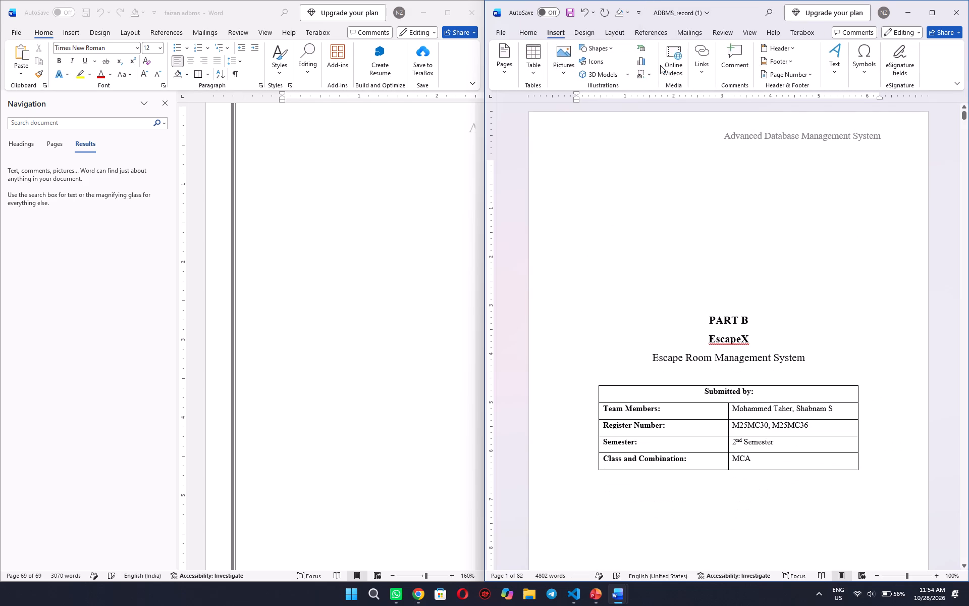
{"action": "scroll", "coordinate": [660, 65], "scroll_direction": "up", "scroll_amount": 1}
{"action": "scroll", "coordinate": [649, 250], "scroll_direction": "down", "scroll_amount": 3}
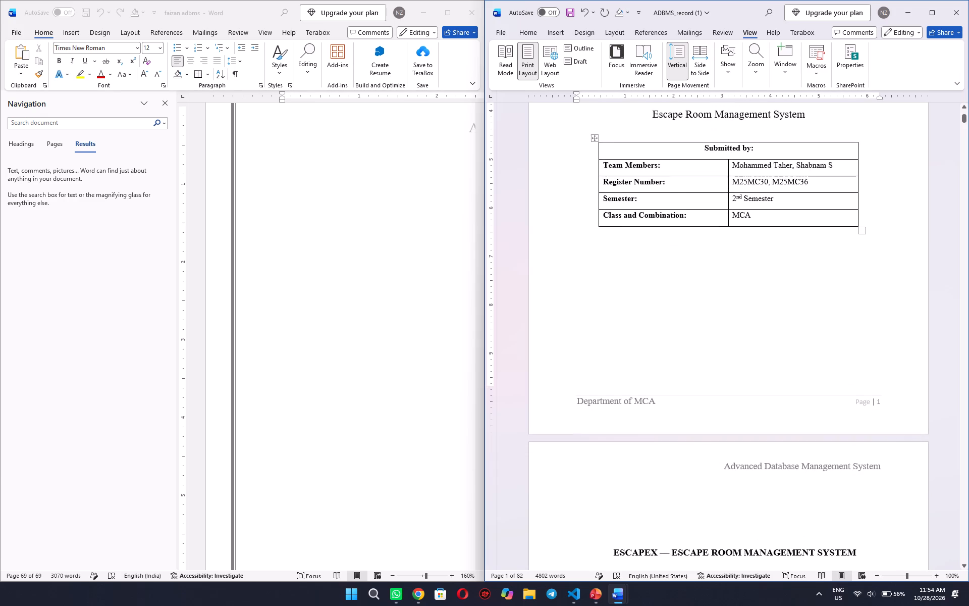
{"action": "key", "text": "Delete"}
{"action": "key", "text": "Delete"}
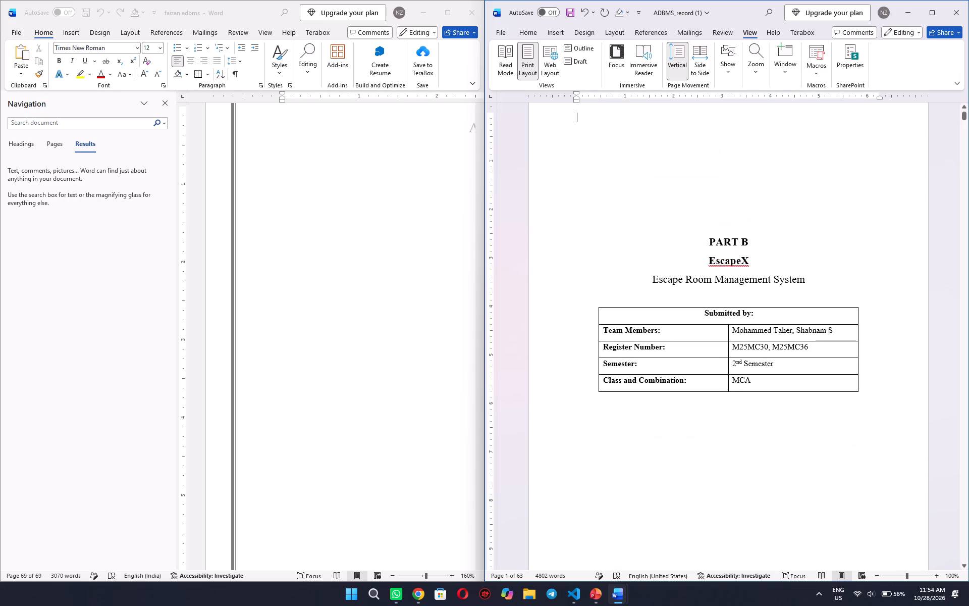
{"action": "scroll", "coordinate": [643, 291], "scroll_direction": "down", "scroll_amount": 4}
{"action": "key", "text": "Delete"}
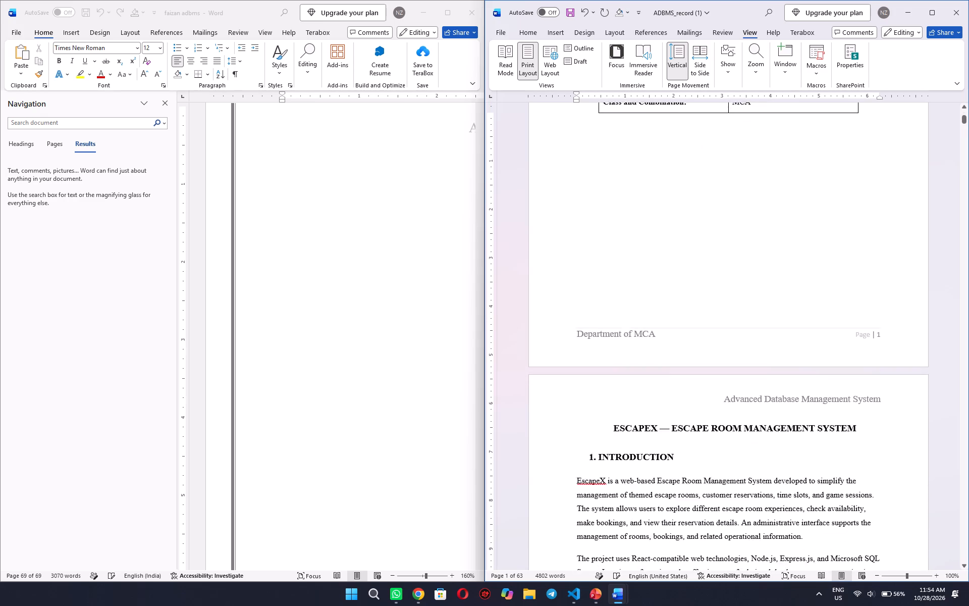
Check the trimmed report's page layout from the EscapeX title page through the ER diagram to the test case table under section 9.
{"action": "scroll", "coordinate": [643, 291], "scroll_direction": "down", "scroll_amount": 3}
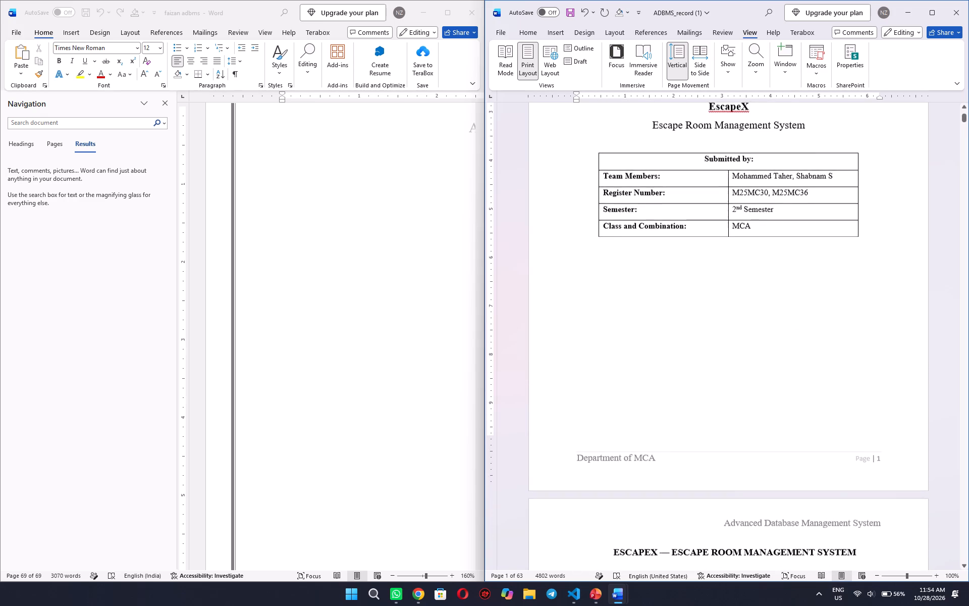
{"action": "scroll", "coordinate": [643, 291], "scroll_direction": "down", "scroll_amount": 1}
{"action": "scroll", "coordinate": [669, 357], "scroll_direction": "up", "scroll_amount": 3}
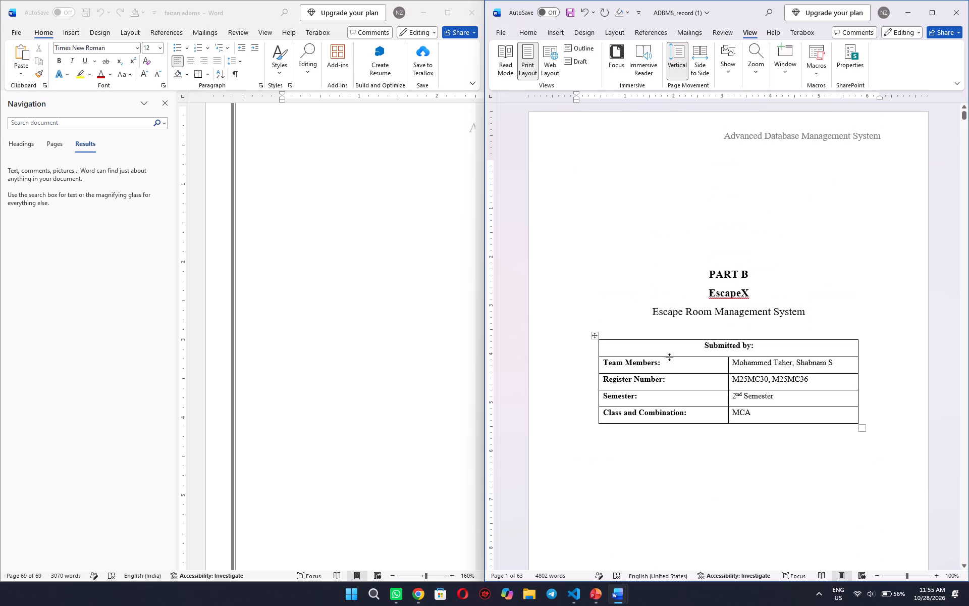
{"action": "scroll", "coordinate": [669, 357], "scroll_direction": "down", "scroll_amount": 2}
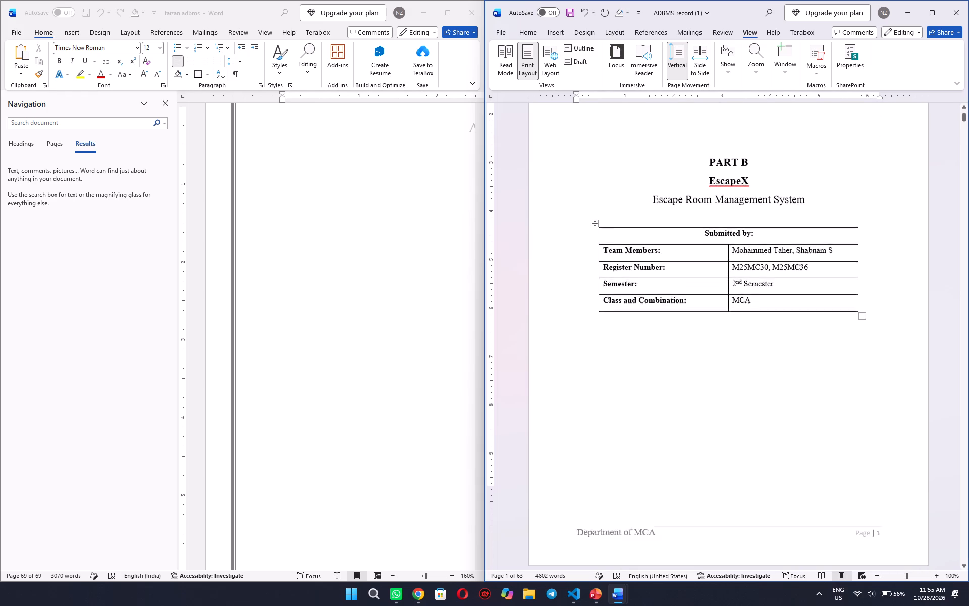
{"action": "scroll", "coordinate": [669, 357], "scroll_direction": "down", "scroll_amount": 2}
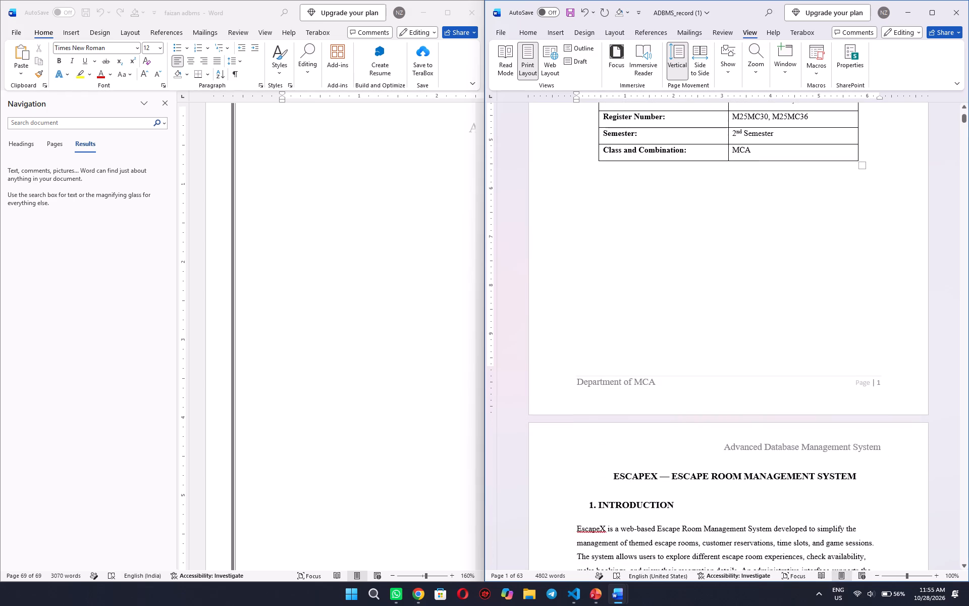
{"action": "scroll", "coordinate": [669, 357], "scroll_direction": "down", "scroll_amount": 18}
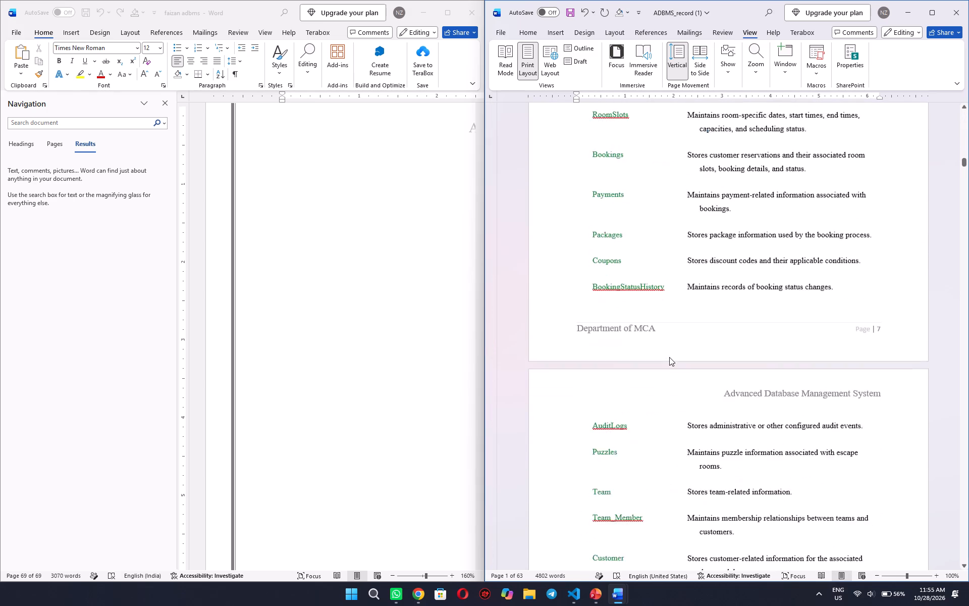
{"action": "scroll", "coordinate": [669, 357], "scroll_direction": "down", "scroll_amount": 17}
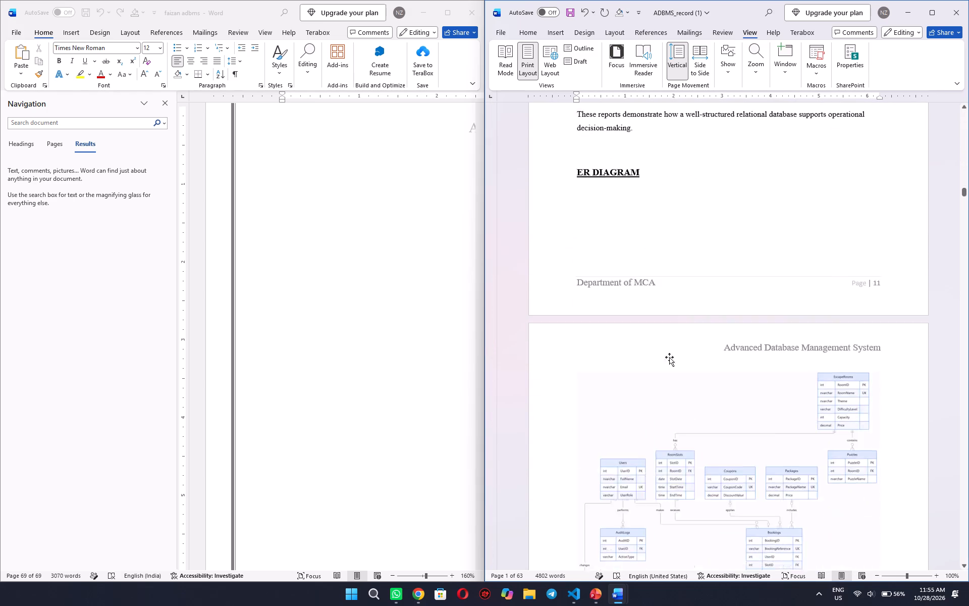
{"action": "scroll", "coordinate": [669, 357], "scroll_direction": "down", "scroll_amount": 13}
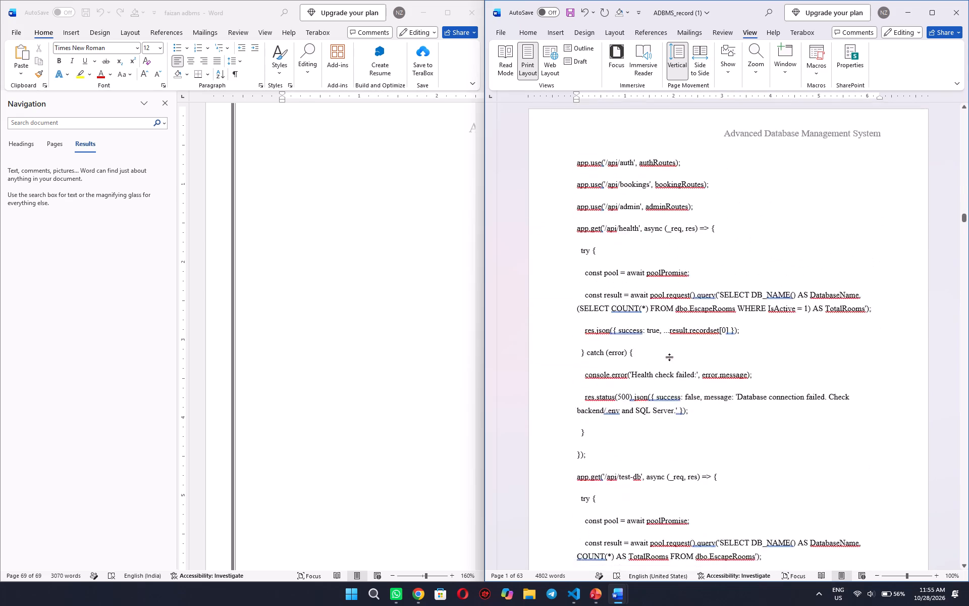
{"action": "scroll", "coordinate": [669, 357], "scroll_direction": "down", "scroll_amount": 1}
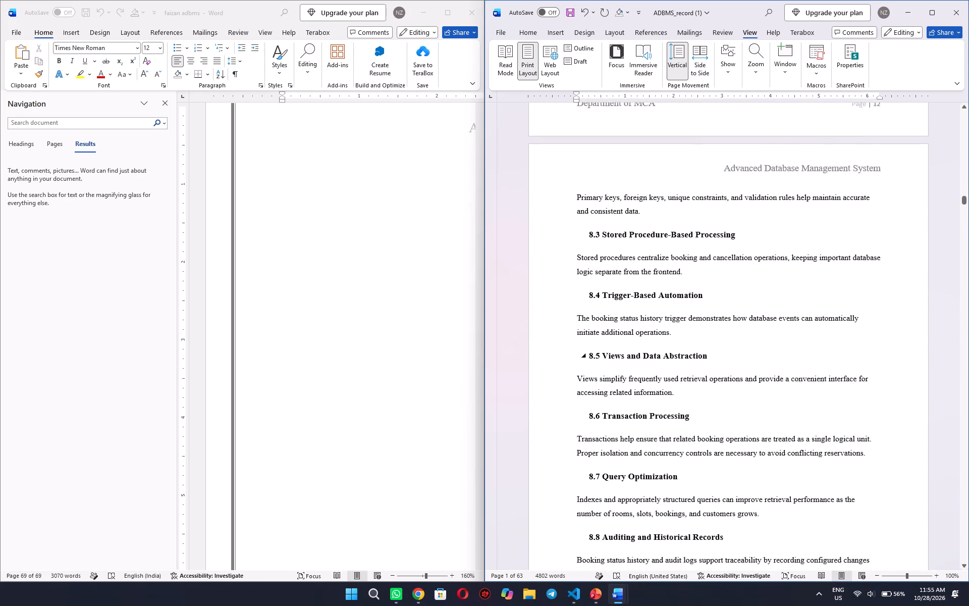
{"action": "scroll", "coordinate": [669, 357], "scroll_direction": "down", "scroll_amount": 2}
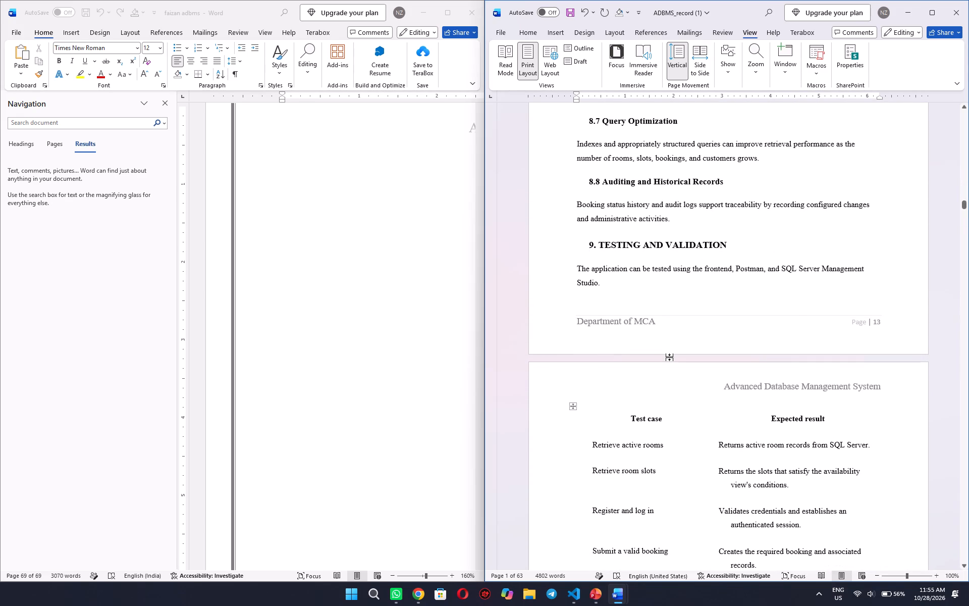
{"action": "scroll", "coordinate": [669, 357], "scroll_direction": "down", "scroll_amount": 4}
{"action": "scroll", "coordinate": [669, 357], "scroll_direction": "up", "scroll_amount": 1}
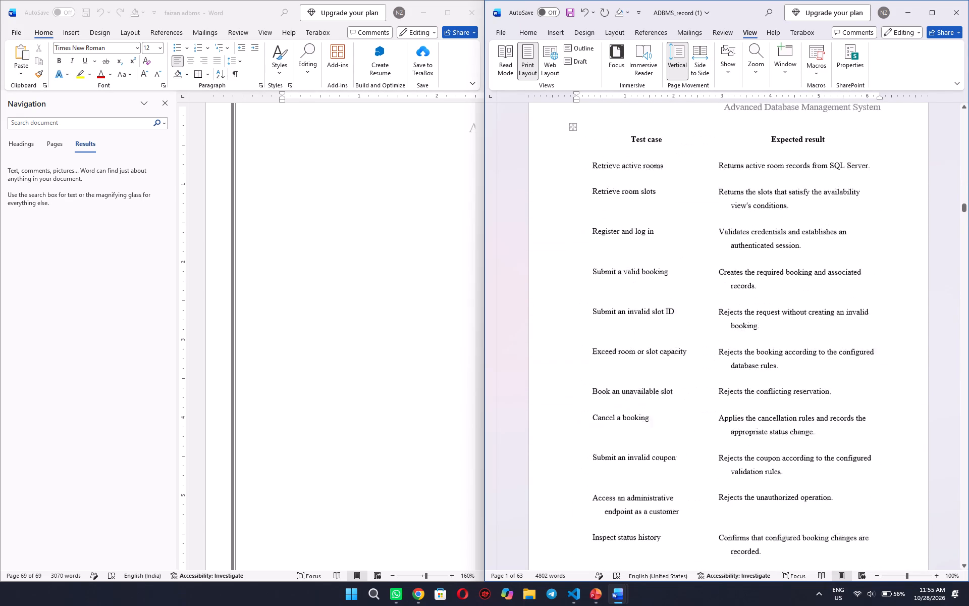
{"action": "scroll", "coordinate": [669, 357], "scroll_direction": "up", "scroll_amount": 1}
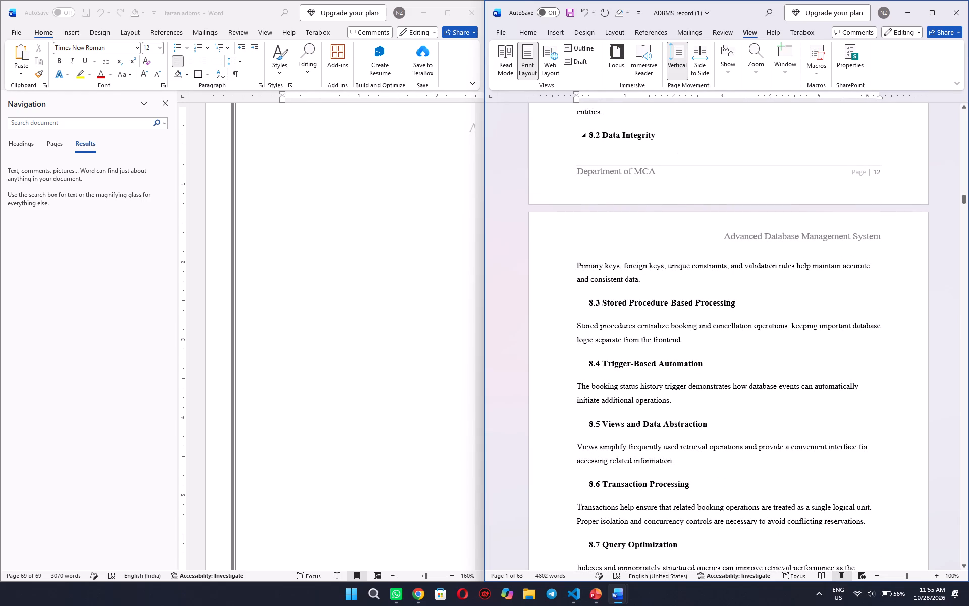
{"action": "scroll", "coordinate": [672, 138], "scroll_direction": "up", "scroll_amount": 1}
{"action": "scroll", "coordinate": [656, 170], "scroll_direction": "down", "scroll_amount": 4}
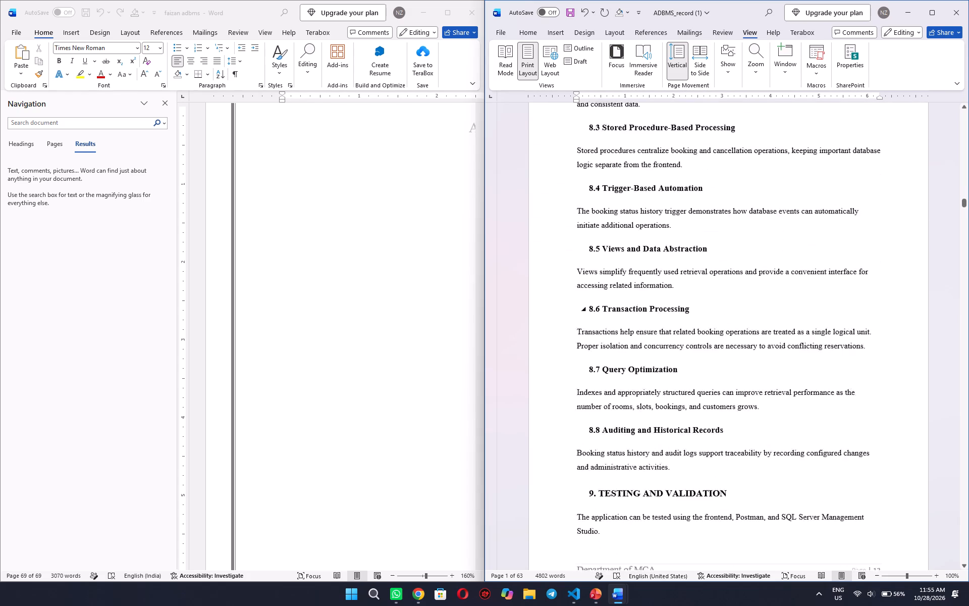
Review the report's pages from section 9 Testing and Validation through the Source Code listings to the end of Admin_setup.sql.
{"action": "scroll", "coordinate": [656, 170], "scroll_direction": "down", "scroll_amount": 5}
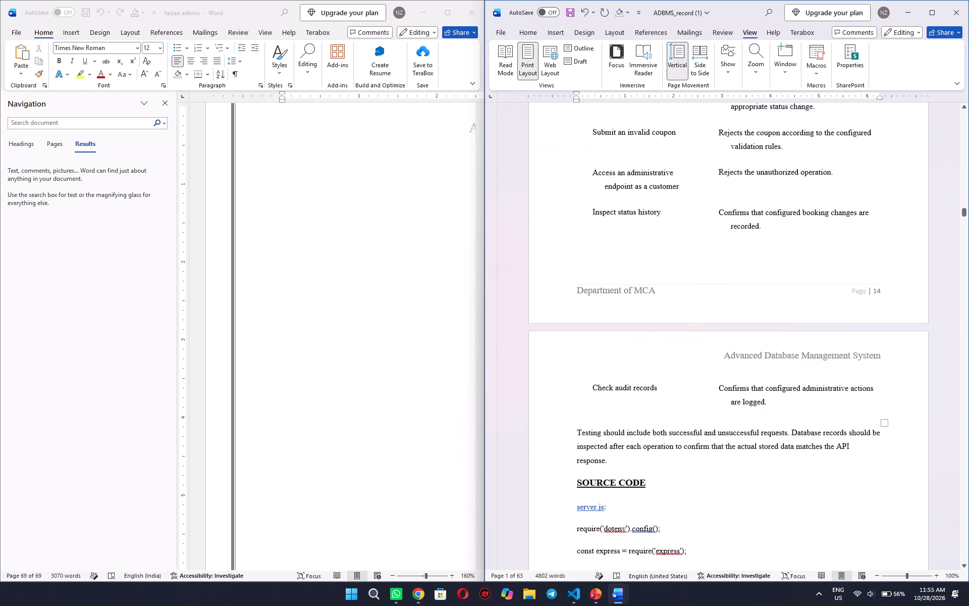
{"action": "scroll", "coordinate": [656, 170], "scroll_direction": "down", "scroll_amount": 13}
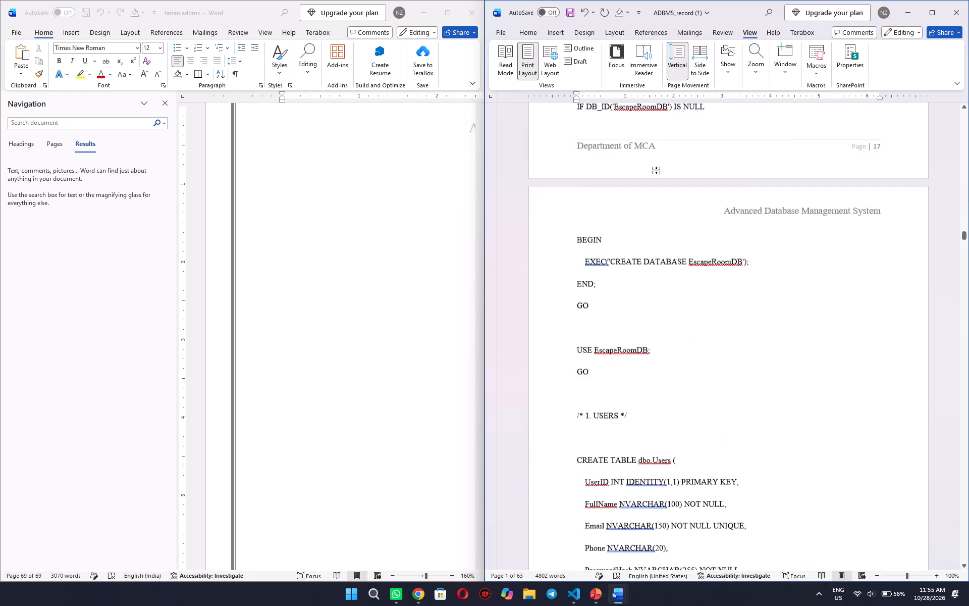
{"action": "scroll", "coordinate": [656, 170], "scroll_direction": "down", "scroll_amount": 14}
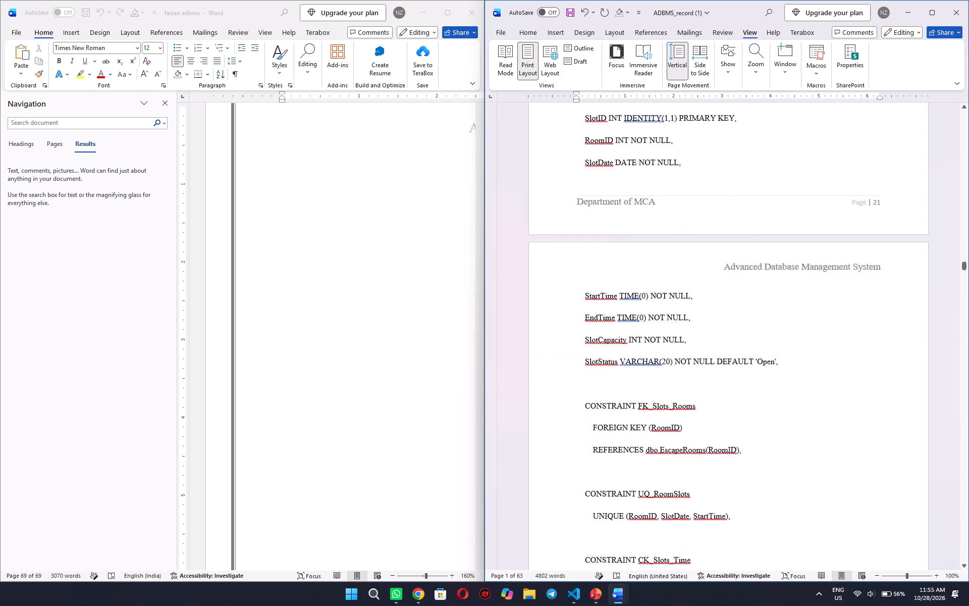
{"action": "scroll", "coordinate": [656, 170], "scroll_direction": "down", "scroll_amount": 10}
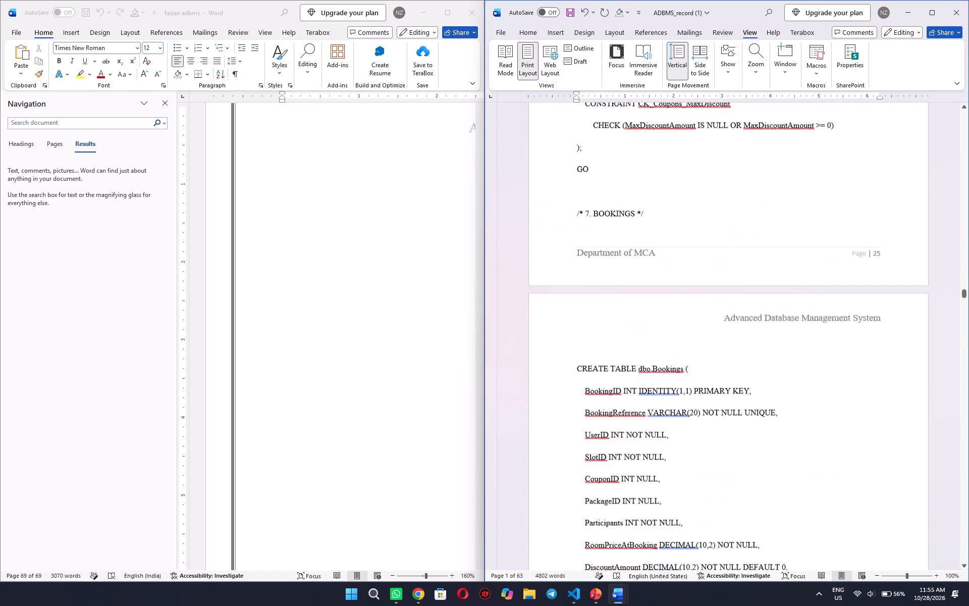
{"action": "scroll", "coordinate": [656, 170], "scroll_direction": "down", "scroll_amount": 9}
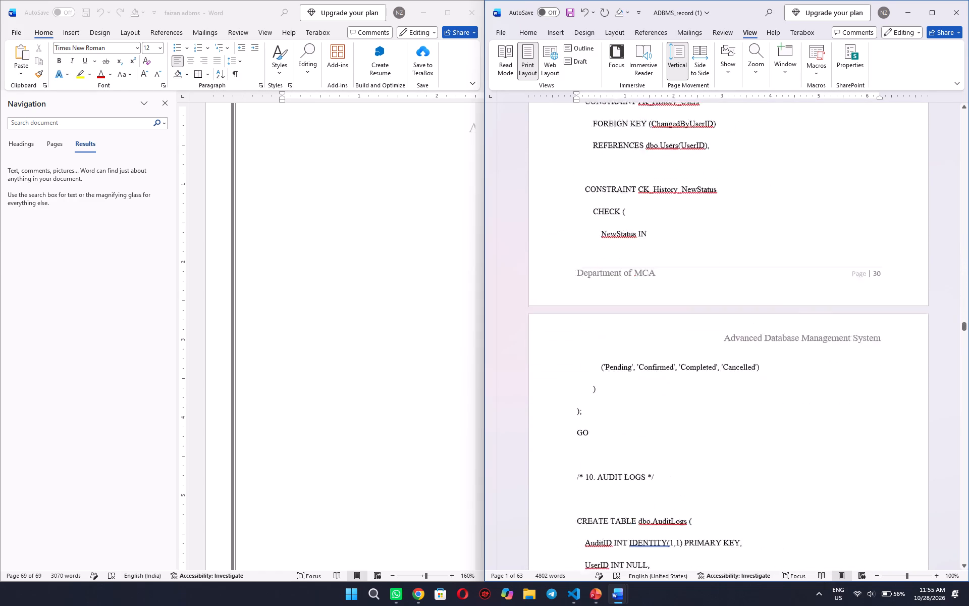
{"action": "scroll", "coordinate": [656, 170], "scroll_direction": "down", "scroll_amount": 9}
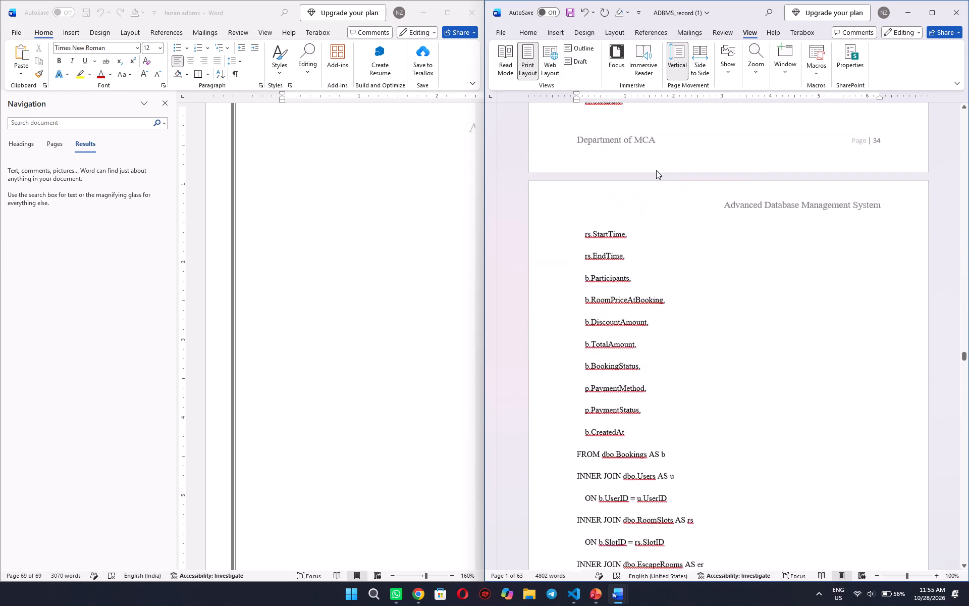
{"action": "scroll", "coordinate": [656, 170], "scroll_direction": "down", "scroll_amount": 12}
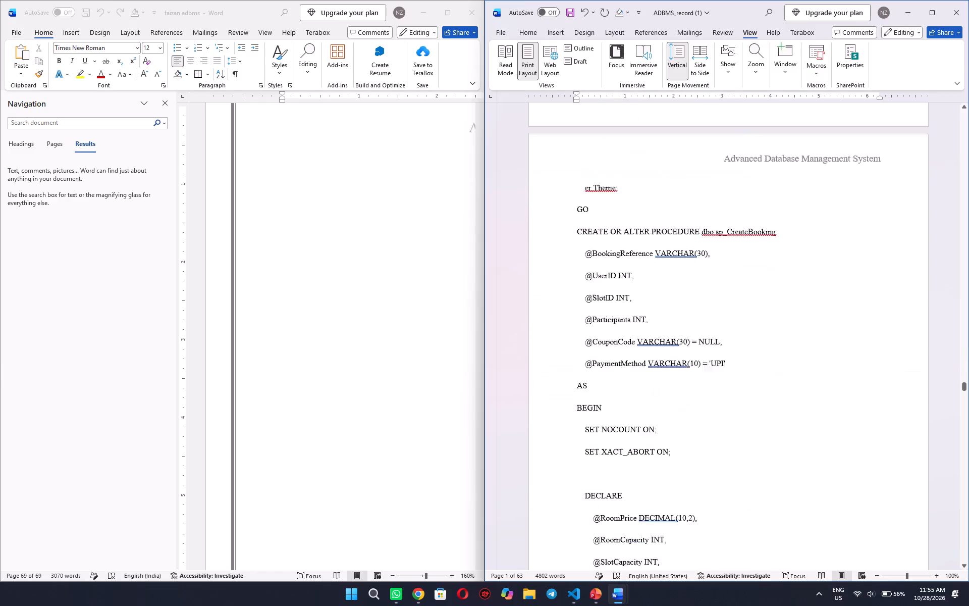
{"action": "scroll", "coordinate": [656, 170], "scroll_direction": "down", "scroll_amount": 10}
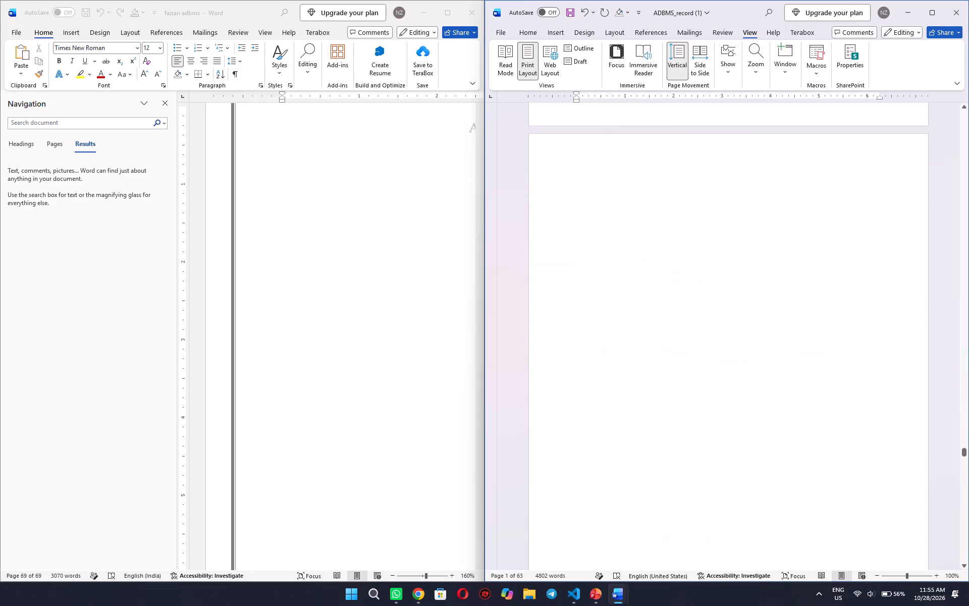
{"action": "scroll", "coordinate": [656, 170], "scroll_direction": "down", "scroll_amount": 7}
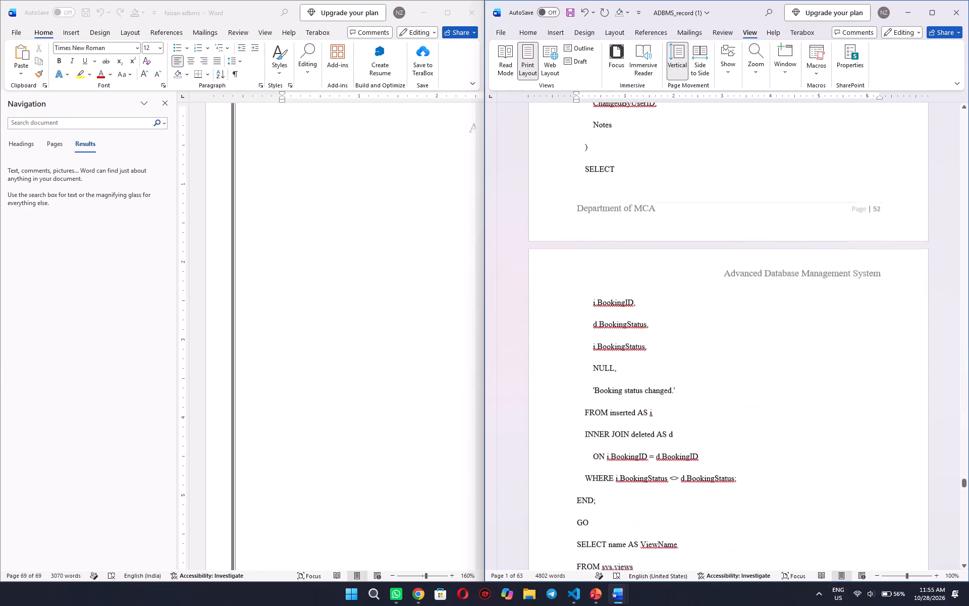
{"action": "scroll", "coordinate": [656, 170], "scroll_direction": "down", "scroll_amount": 9}
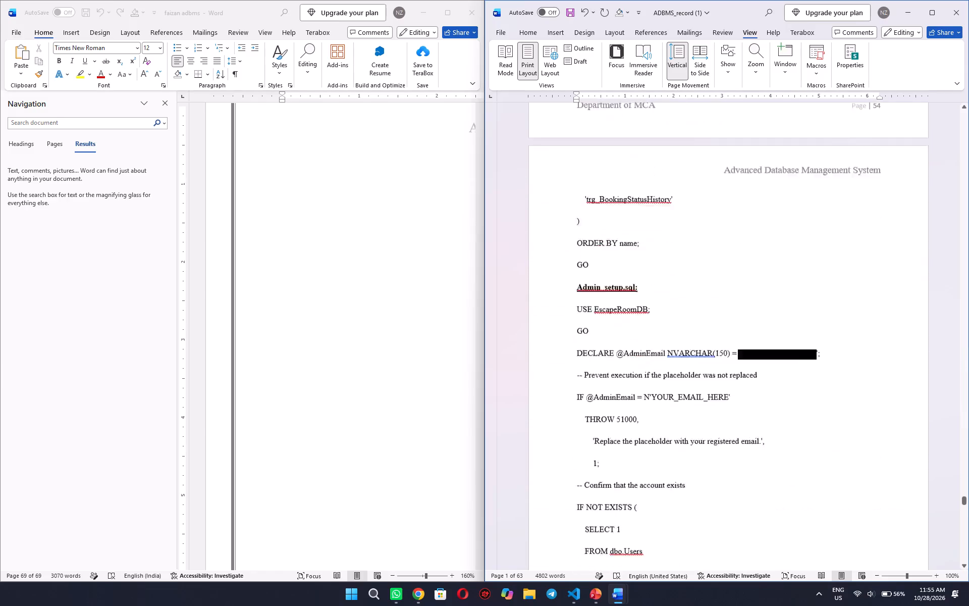
{"action": "scroll", "coordinate": [656, 170], "scroll_direction": "down", "scroll_amount": 4}
{"action": "scroll", "coordinate": [656, 170], "scroll_direction": "up", "scroll_amount": 6}
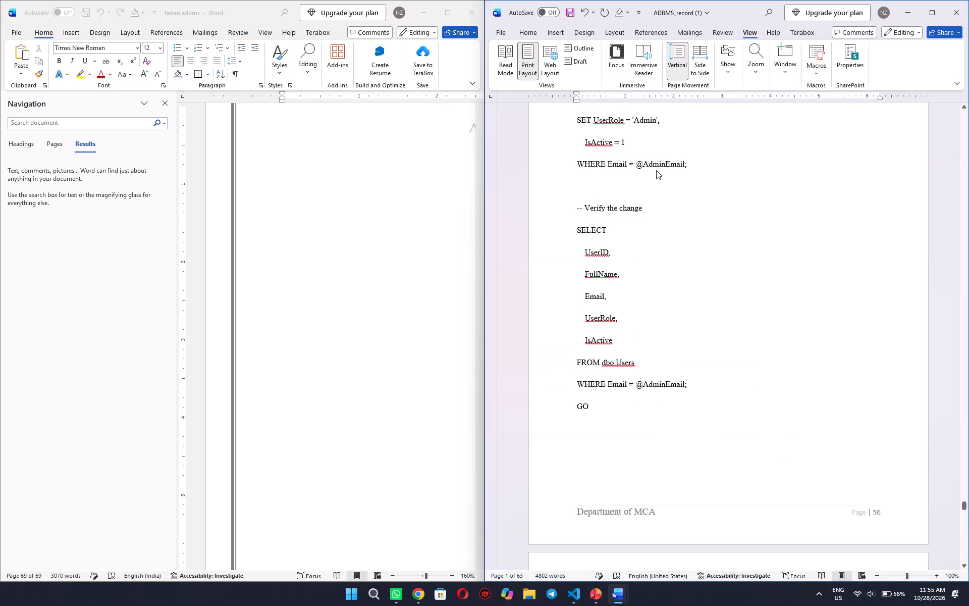
Review the Outputs screenshots and the closing sections through the report's last page.
{"action": "scroll", "coordinate": [656, 170], "scroll_direction": "down", "scroll_amount": 6}
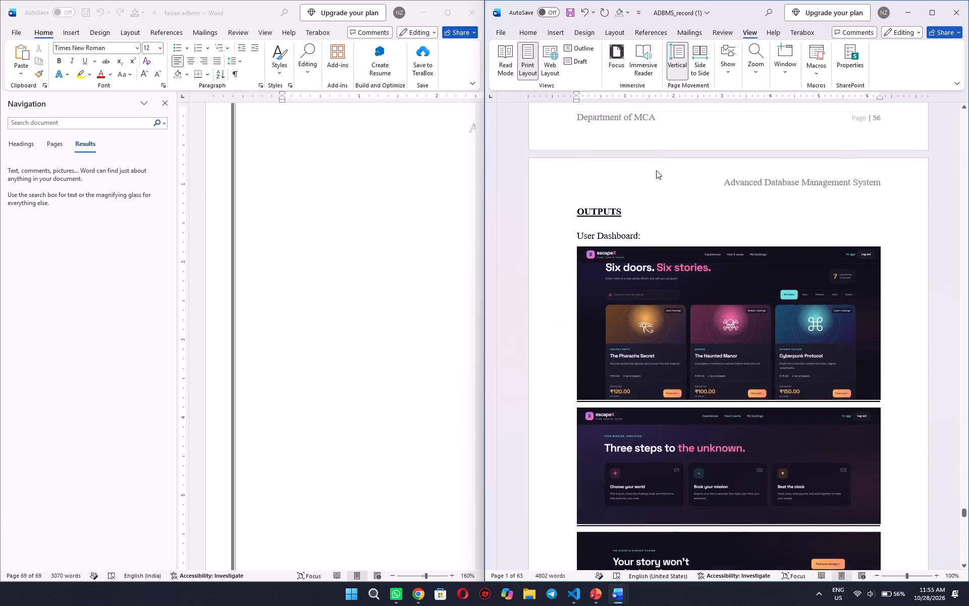
{"action": "scroll", "coordinate": [656, 170], "scroll_direction": "down", "scroll_amount": 5}
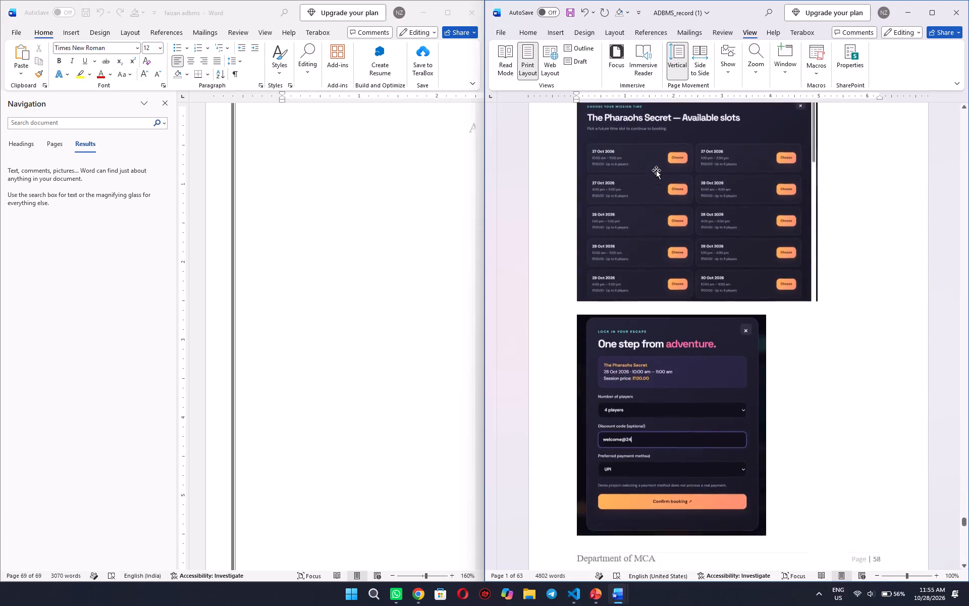
{"action": "scroll", "coordinate": [656, 170], "scroll_direction": "down", "scroll_amount": 10}
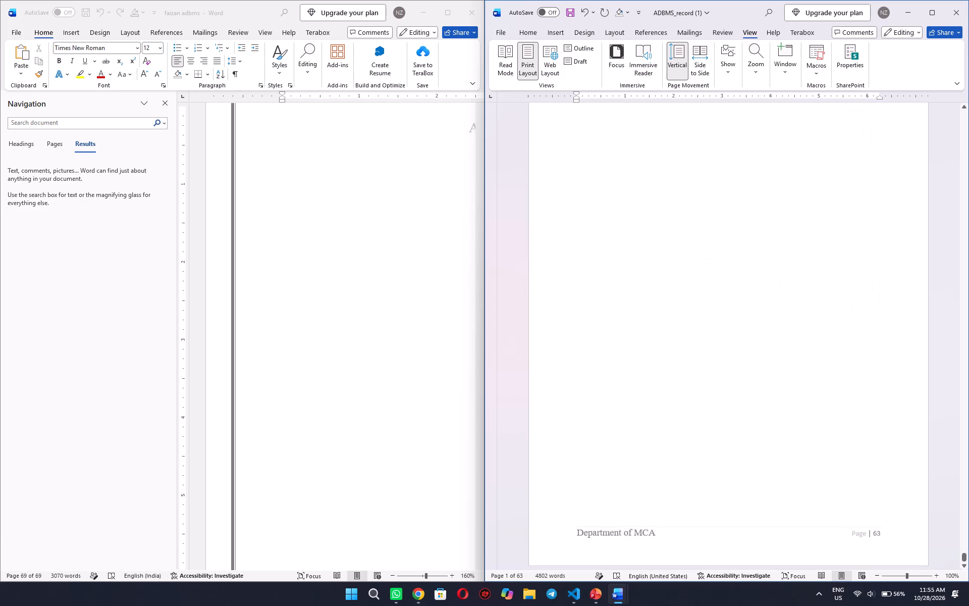
Delete the blank last page that follows section 11 Future Enhancements.
{"action": "scroll", "coordinate": [656, 170], "scroll_direction": "up", "scroll_amount": 1}
{"action": "left_click", "coordinate": [588, 273]}
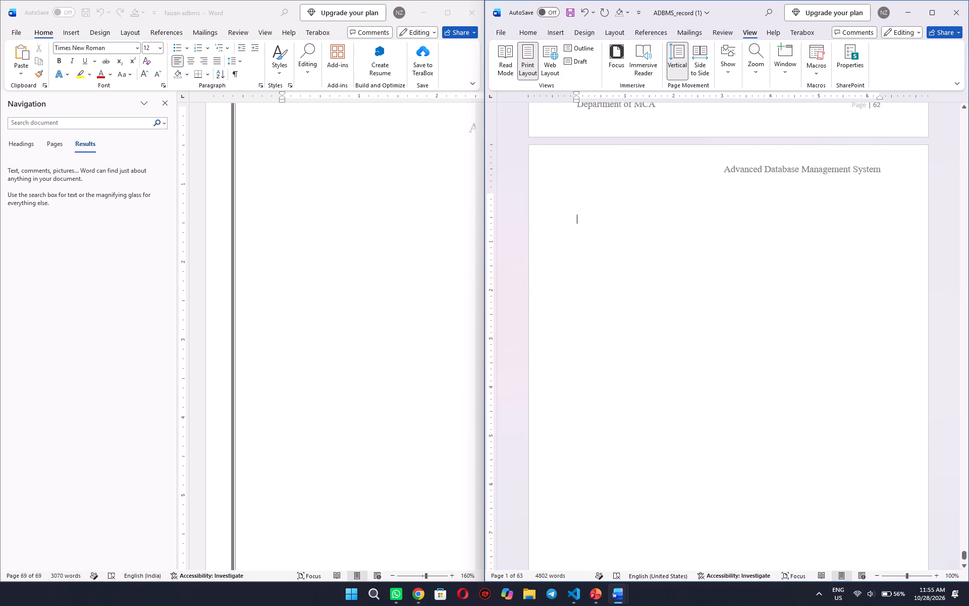
{"action": "key", "text": "Delete"}
{"action": "key", "text": "Delete"}
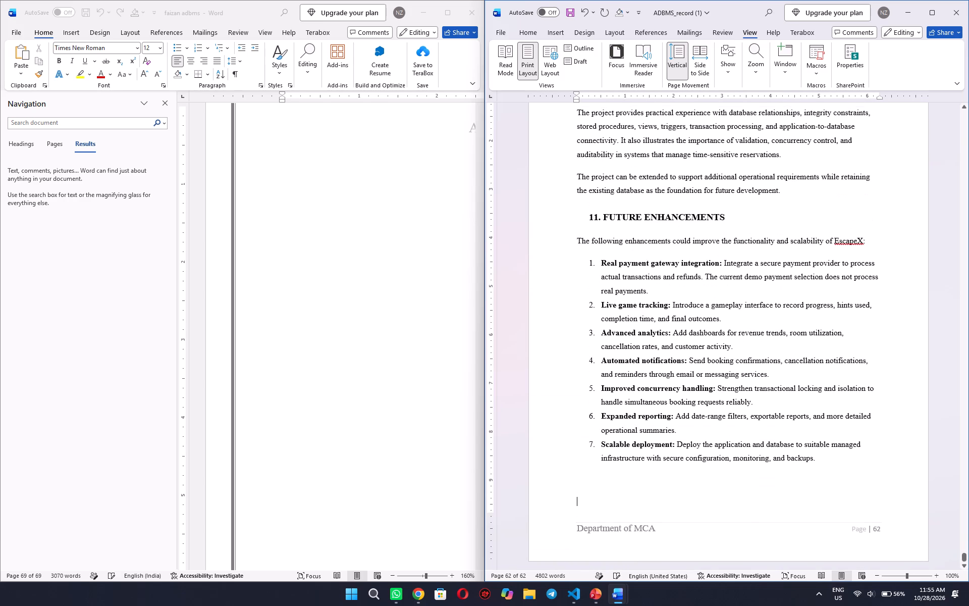
{"action": "scroll", "coordinate": [588, 273], "scroll_direction": "down", "scroll_amount": 1}
{"action": "key", "text": "super+n"}
{"action": "key", "text": "BackSpace"}
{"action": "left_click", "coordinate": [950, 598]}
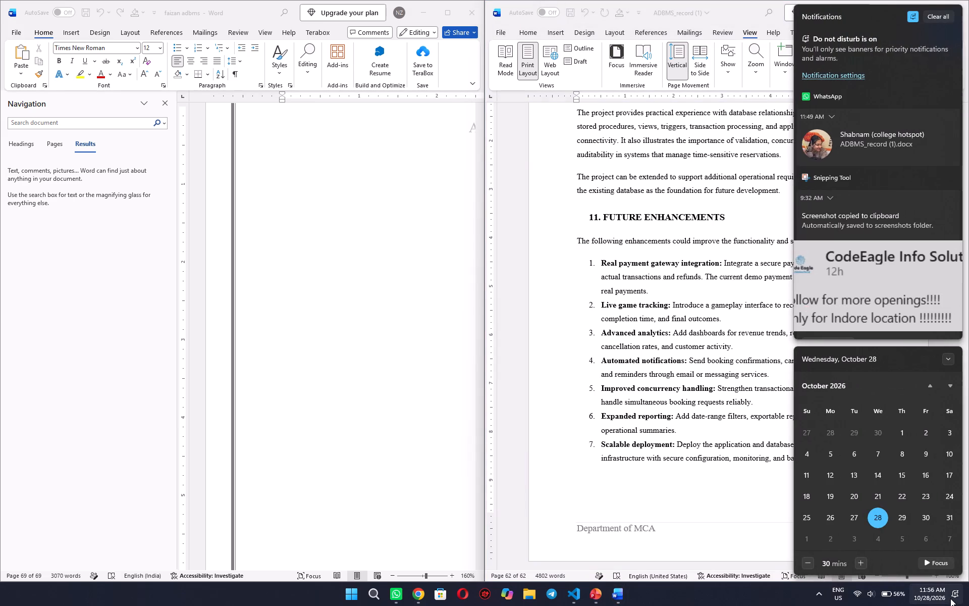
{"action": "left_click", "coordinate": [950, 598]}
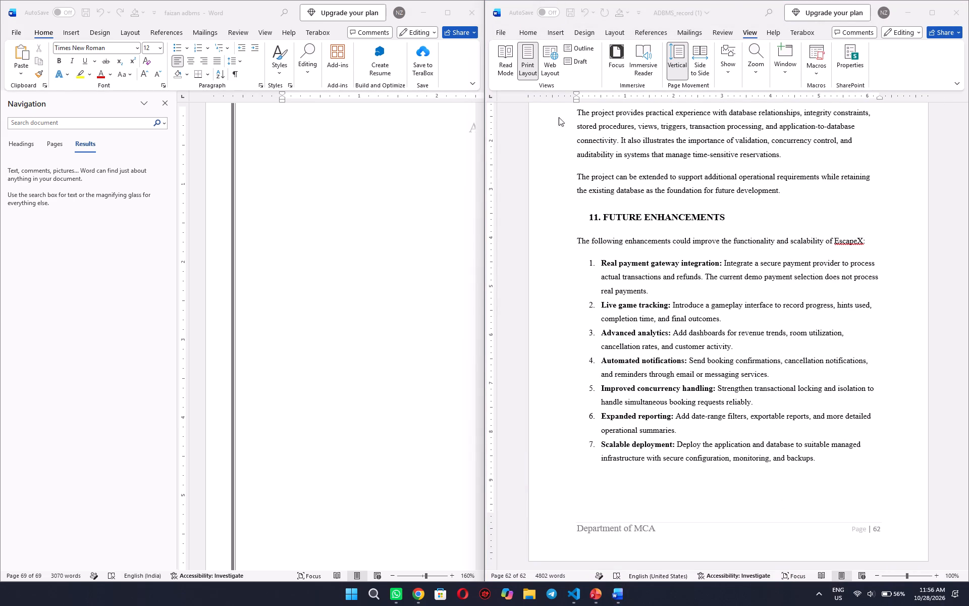
Save the trimmed ADBMS_record document.
{"action": "left_click", "coordinate": [507, 32]}
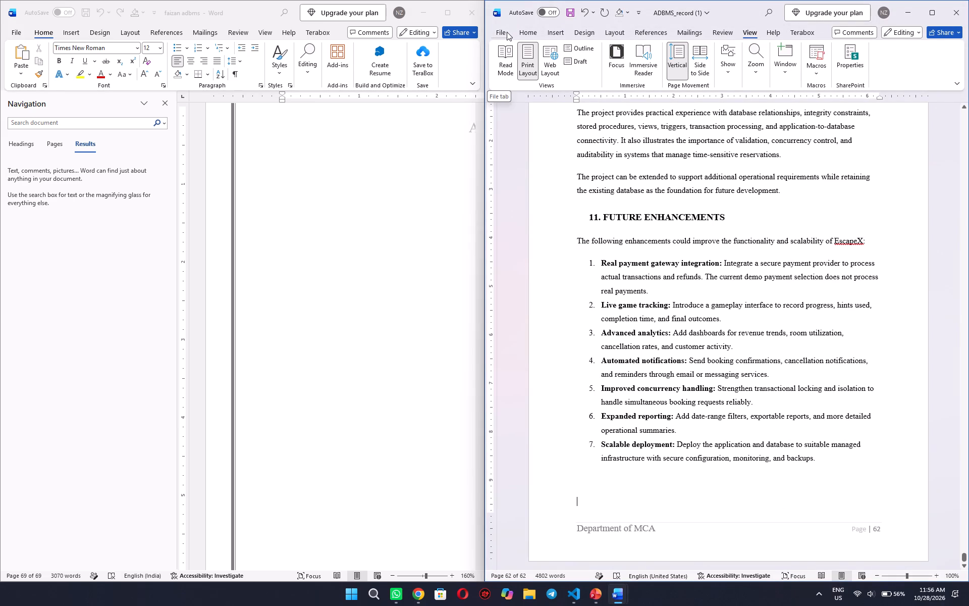
{"action": "left_click", "coordinate": [507, 32]}
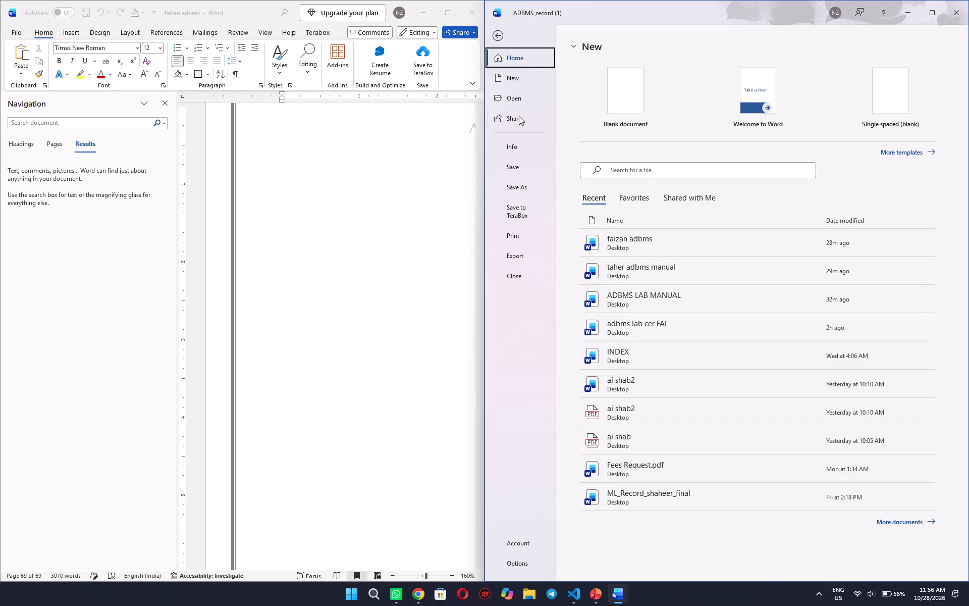
{"action": "left_click", "coordinate": [521, 167]}
{"action": "key", "text": "Escape"}
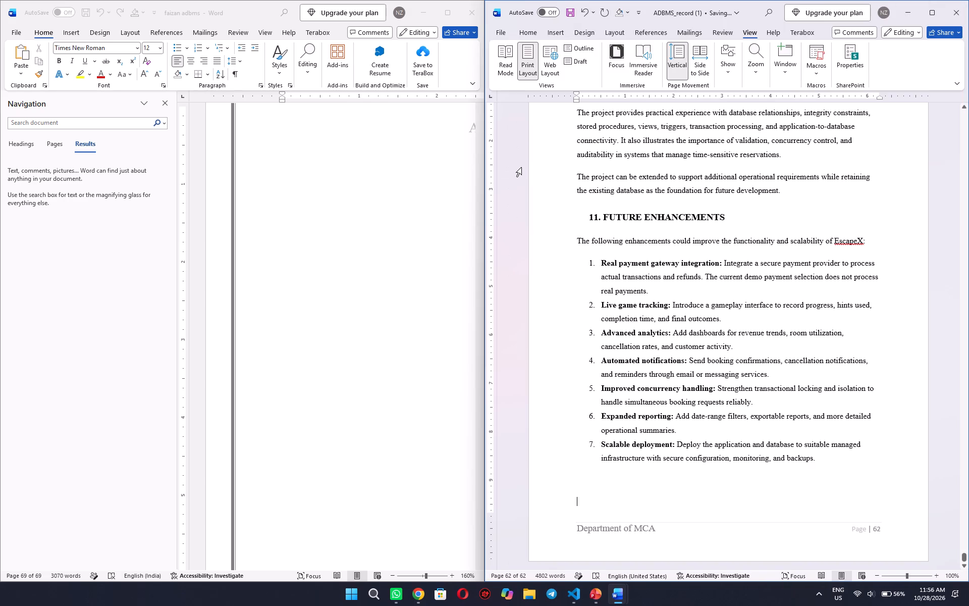
Add a 3 pt box page border in a thick-and-thin line style to the whole ADBMS_record document.
{"action": "left_click", "coordinate": [662, 200]}
{"action": "left_click", "coordinate": [578, 35]}
{"action": "left_click", "coordinate": [908, 59]}
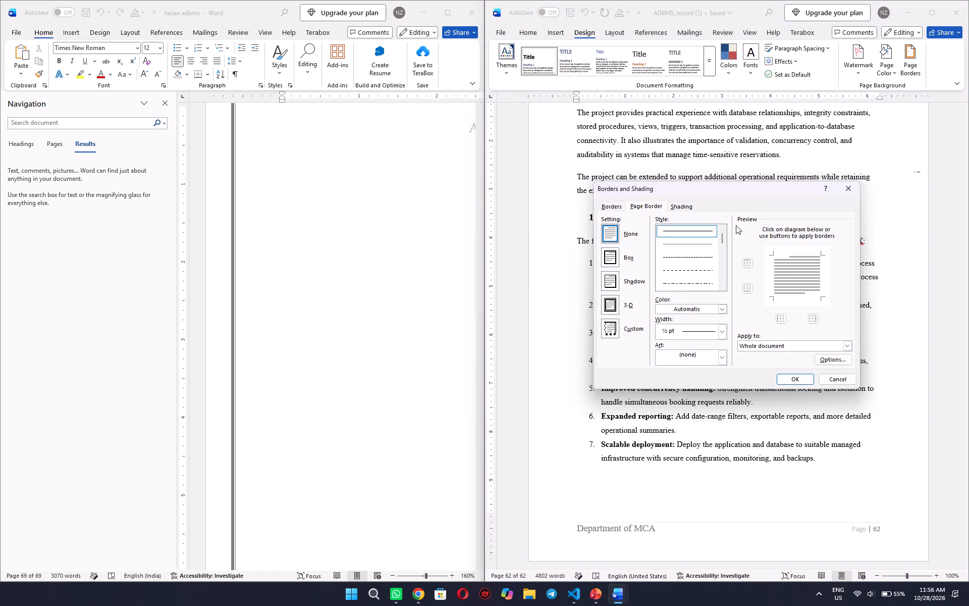
{"action": "scroll", "coordinate": [711, 248], "scroll_direction": "down", "scroll_amount": 4}
{"action": "left_click", "coordinate": [684, 257]}
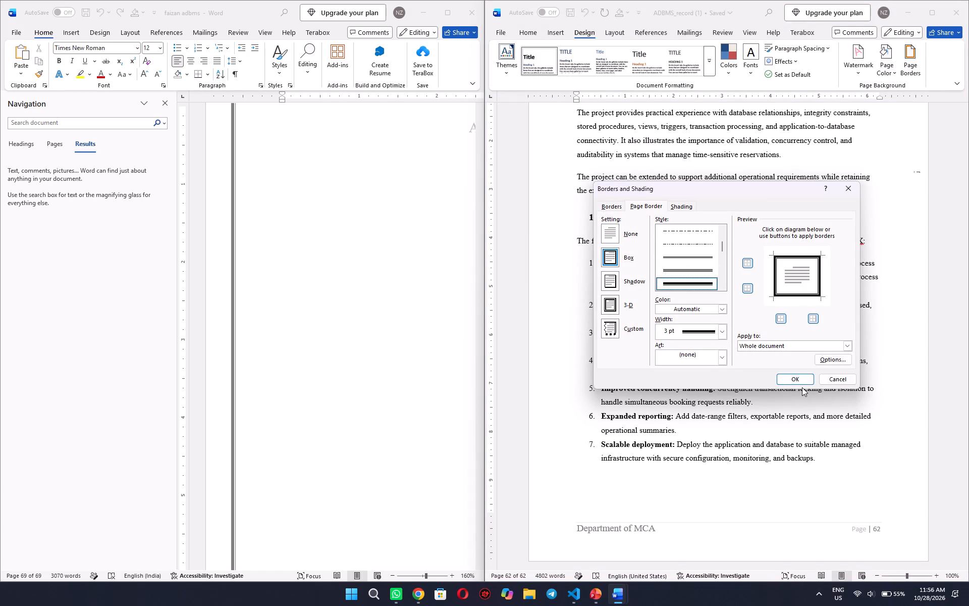
{"action": "left_click", "coordinate": [807, 380]}
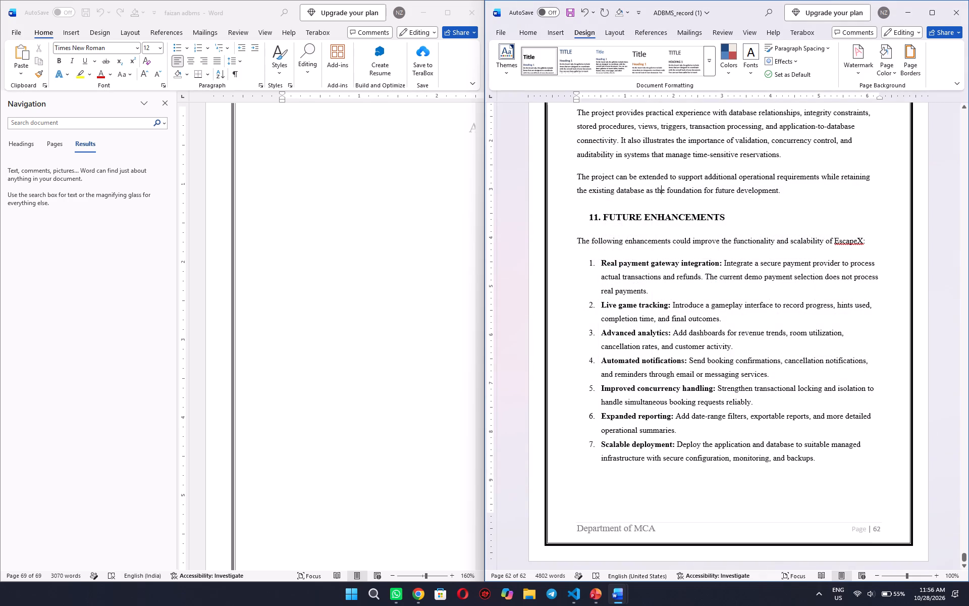
Check the page border from the report's last pages back to the EscapeX title page and the Introduction page.
{"action": "scroll", "coordinate": [777, 391], "scroll_direction": "up", "scroll_amount": 17}
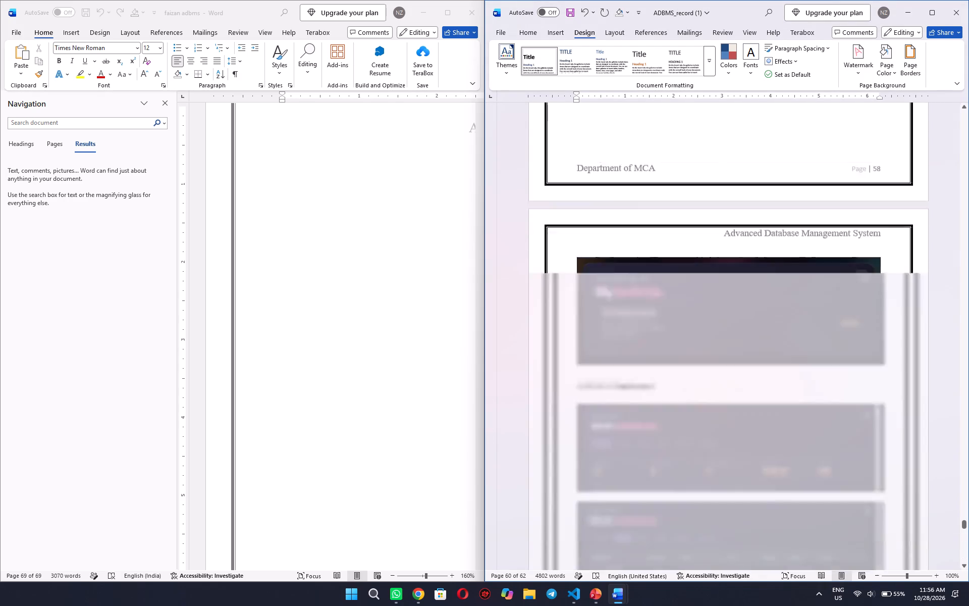
{"action": "scroll", "coordinate": [777, 391], "scroll_direction": "up", "scroll_amount": 20}
{"action": "scroll", "coordinate": [777, 391], "scroll_direction": "up", "scroll_amount": 20}
{"action": "scroll", "coordinate": [777, 391], "scroll_direction": "up", "scroll_amount": 20}
{"action": "scroll", "coordinate": [777, 391], "scroll_direction": "up", "scroll_amount": 7}
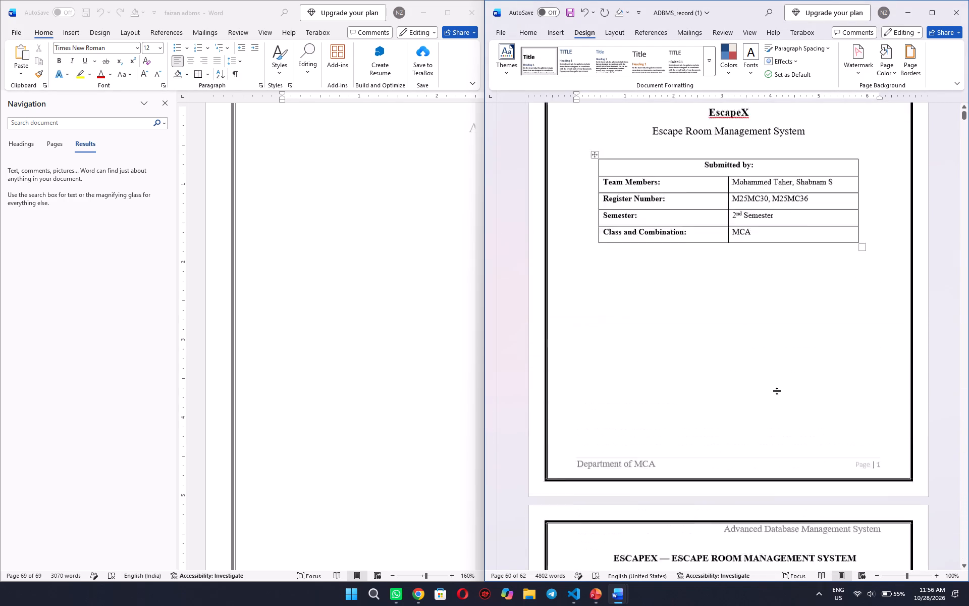
{"action": "scroll", "coordinate": [777, 434], "scroll_direction": "down", "scroll_amount": 1}
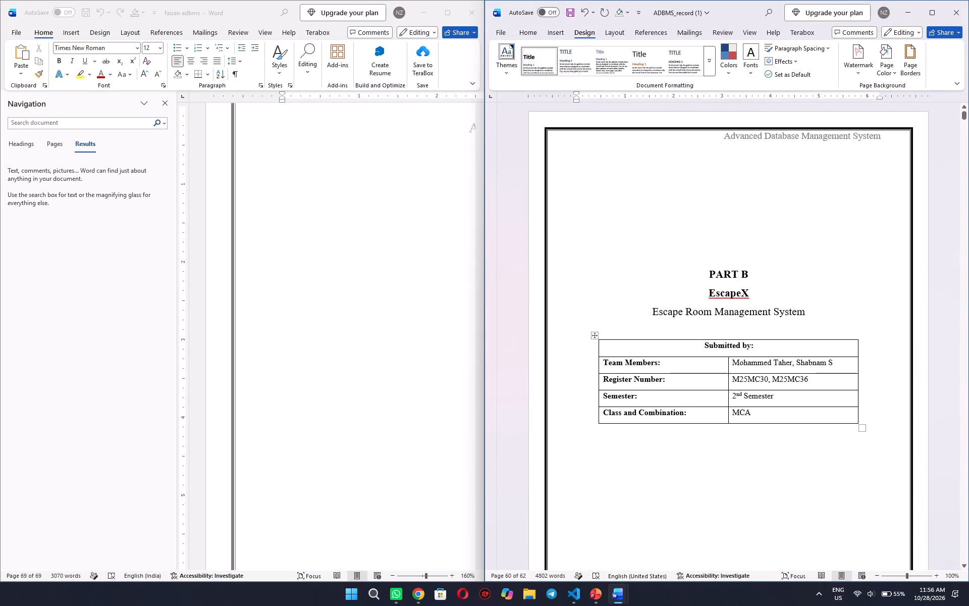
{"action": "scroll", "coordinate": [777, 434], "scroll_direction": "down", "scroll_amount": 2}
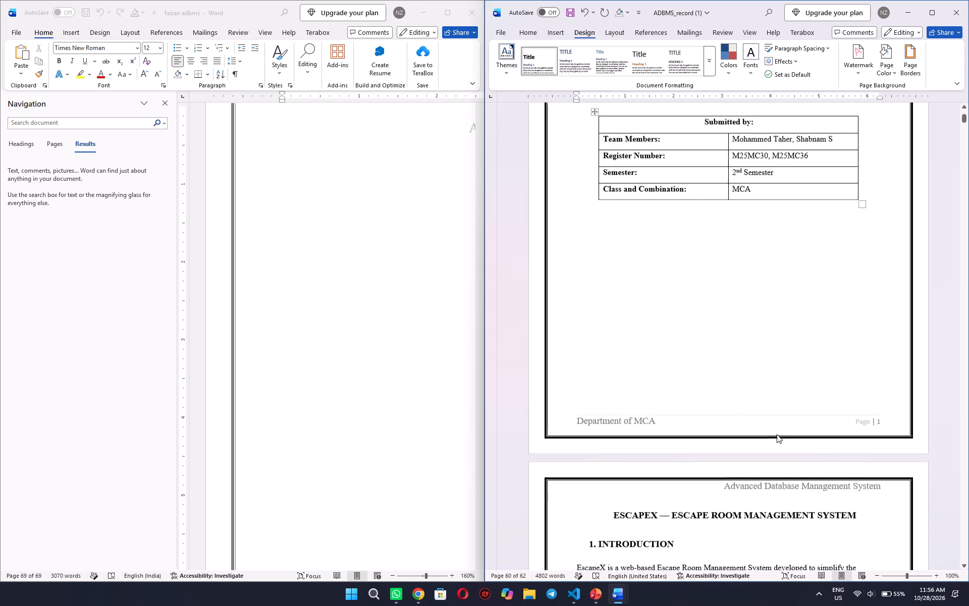
{"action": "scroll", "coordinate": [777, 434], "scroll_direction": "down", "scroll_amount": 1}
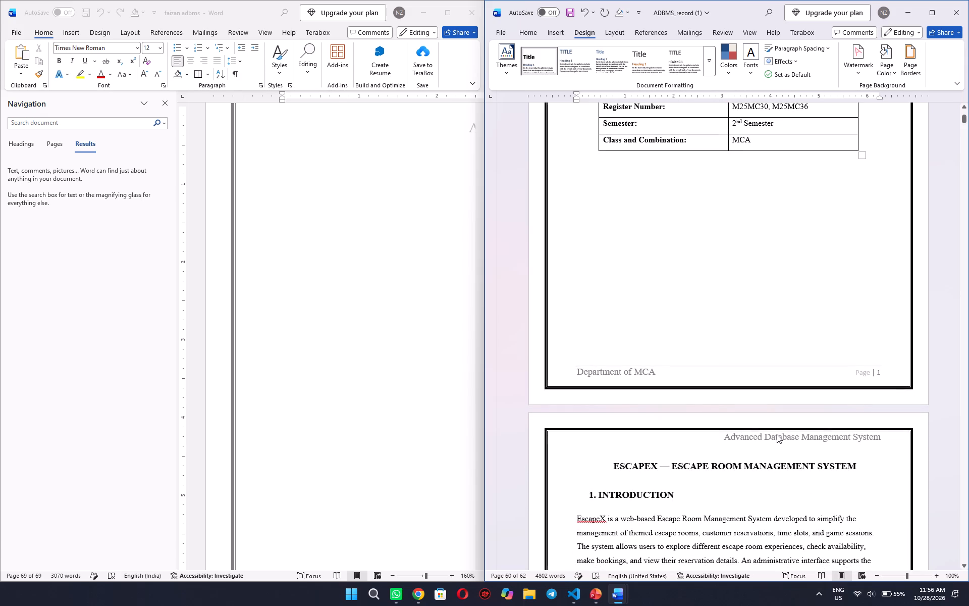
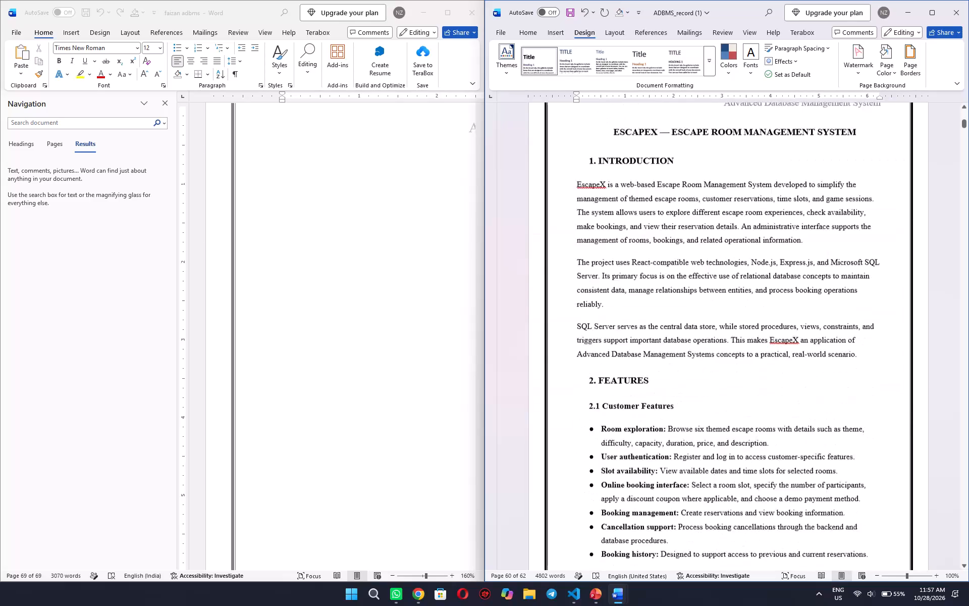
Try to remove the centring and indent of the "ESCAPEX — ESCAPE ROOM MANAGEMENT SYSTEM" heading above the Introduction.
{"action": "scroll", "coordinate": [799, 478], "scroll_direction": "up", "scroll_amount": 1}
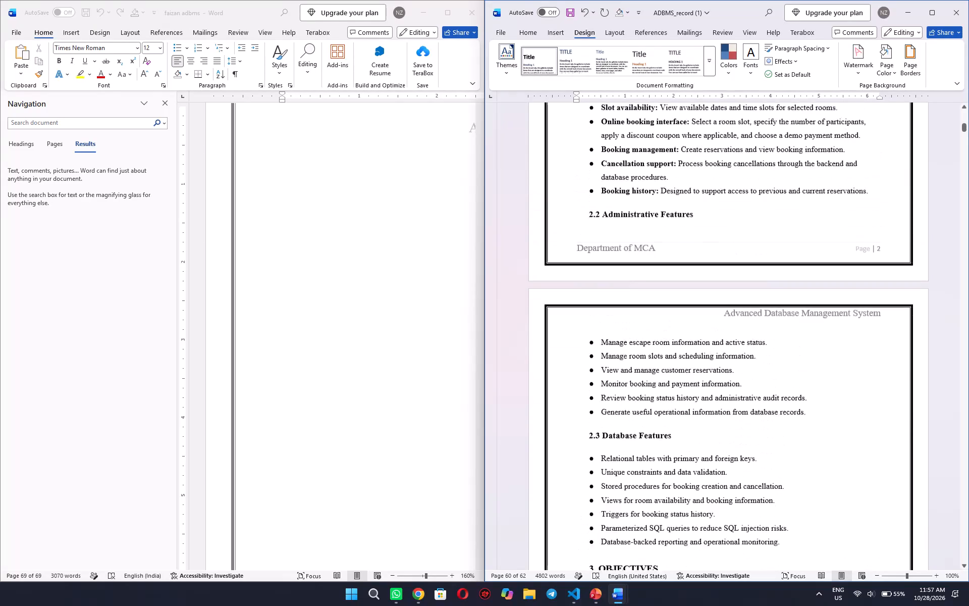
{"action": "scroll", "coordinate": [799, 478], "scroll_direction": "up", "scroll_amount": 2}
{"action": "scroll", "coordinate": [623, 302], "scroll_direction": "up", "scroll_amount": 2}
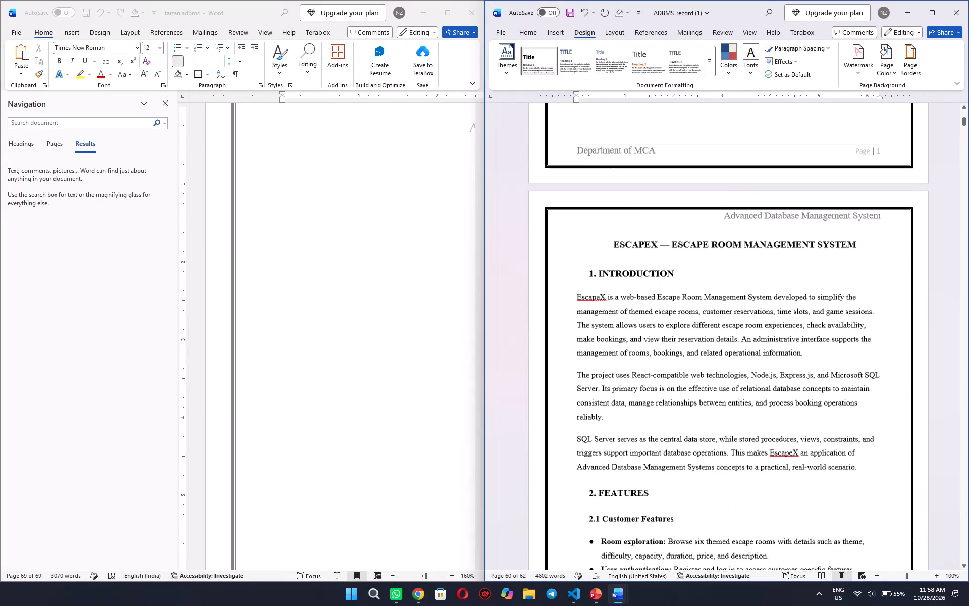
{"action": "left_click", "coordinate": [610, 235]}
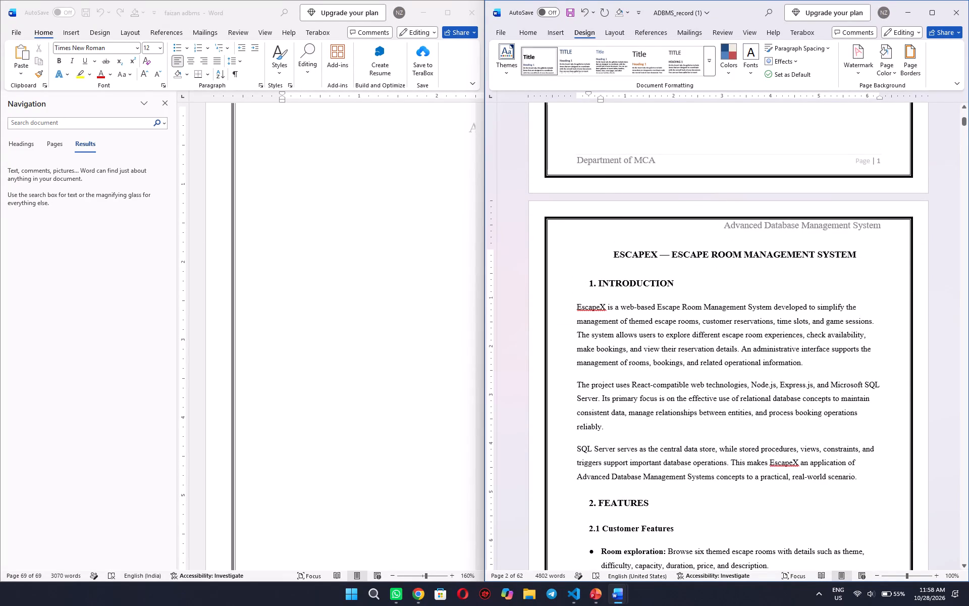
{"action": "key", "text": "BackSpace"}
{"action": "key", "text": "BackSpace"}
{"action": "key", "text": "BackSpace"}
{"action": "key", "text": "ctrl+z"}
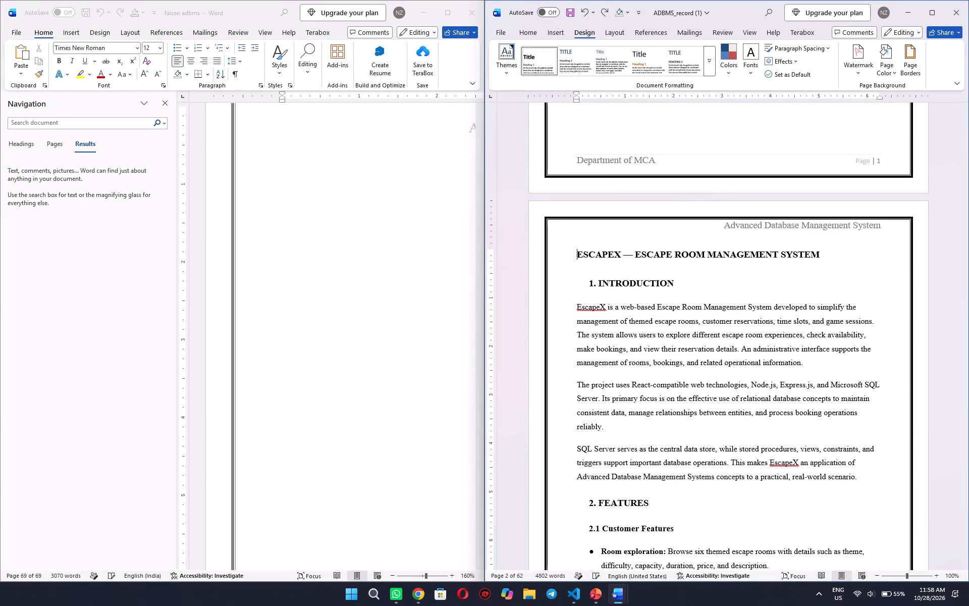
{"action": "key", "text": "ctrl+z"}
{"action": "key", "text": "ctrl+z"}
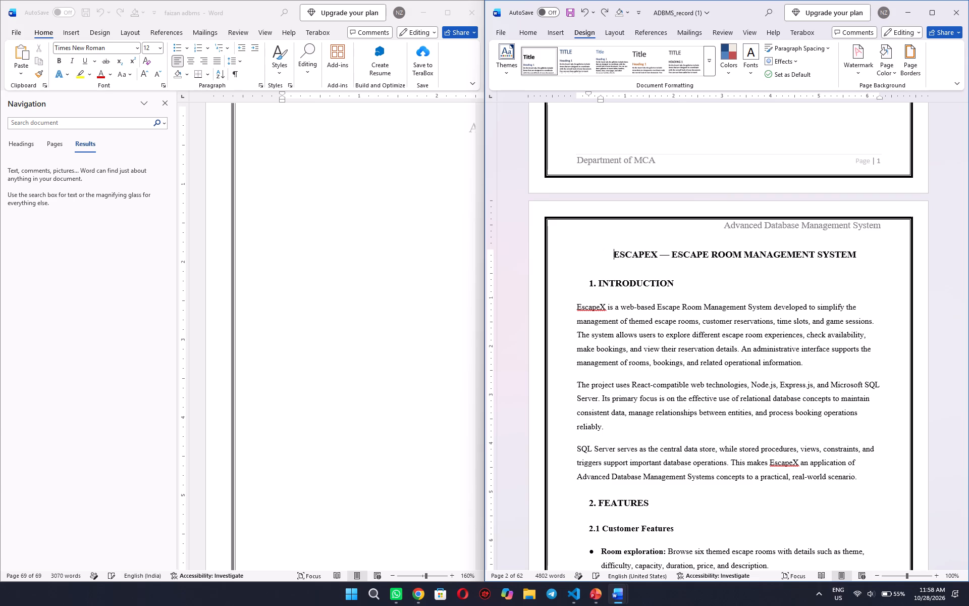
Step back past the page border, then redo the undone edits through the left alignment of the EscapeX heading.
{"action": "key", "text": "ctrl+z"}
{"action": "key", "text": "ctrl+y"}
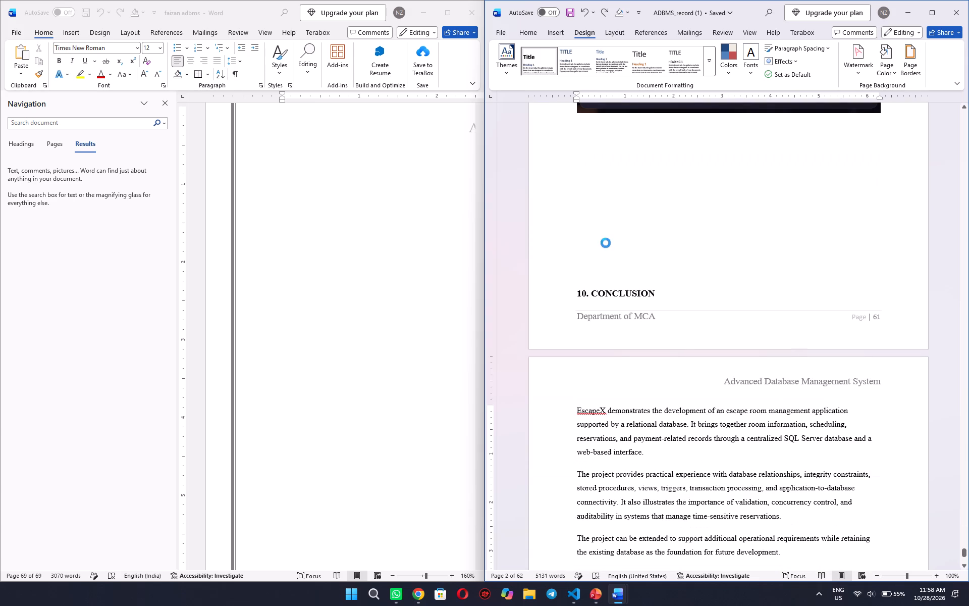
{"action": "scroll", "coordinate": [645, 331], "scroll_direction": "down", "scroll_amount": 1}
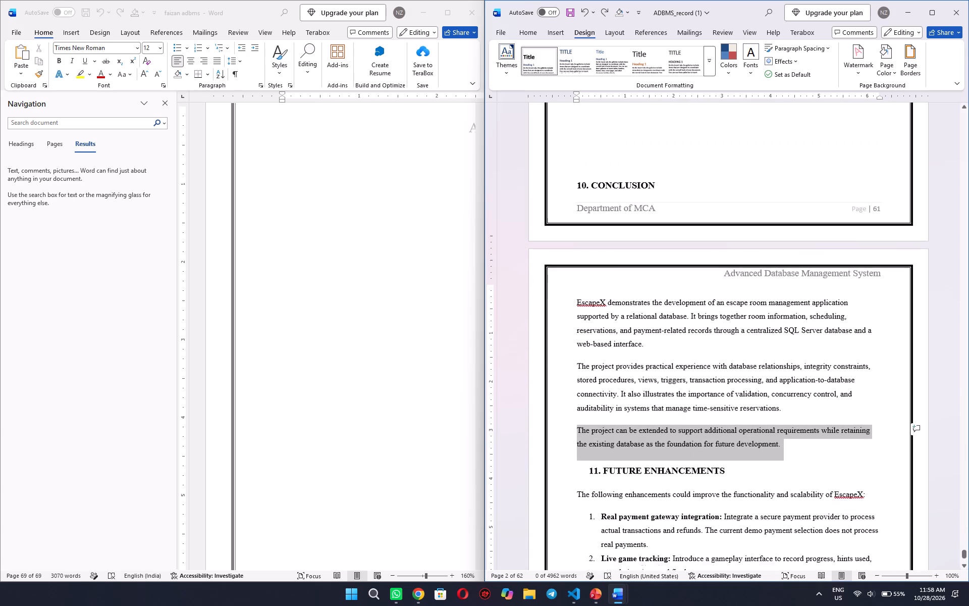
{"action": "scroll", "coordinate": [645, 331], "scroll_direction": "down", "scroll_amount": 1}
{"action": "key", "text": "ctrl+y"}
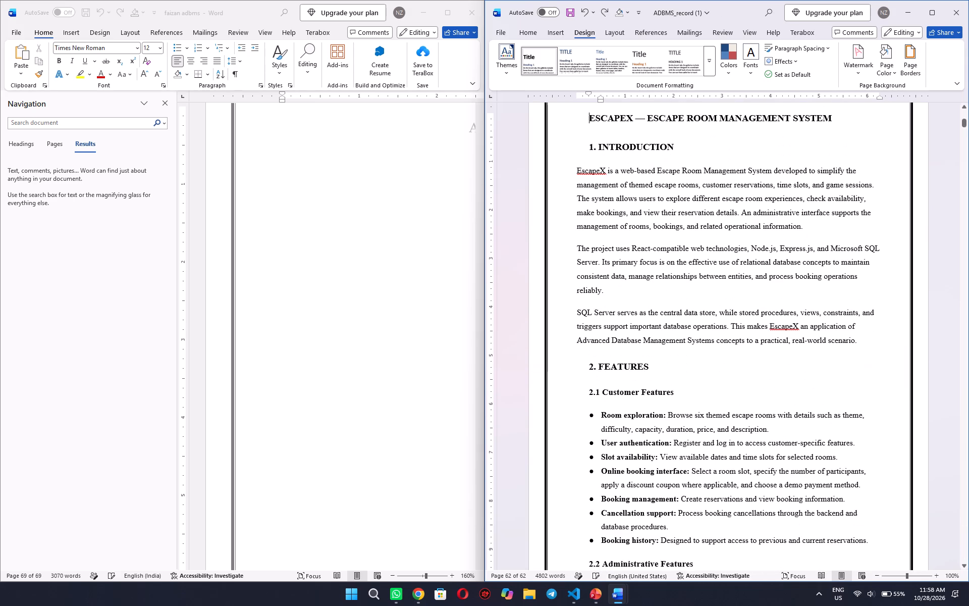
Insert an unbulleted blank paragraph after the Booking history bullet to push heading 2.2 Administrative Features onto the next page.
{"action": "scroll", "coordinate": [645, 331], "scroll_direction": "right", "scroll_amount": 1}
{"action": "scroll", "coordinate": [645, 331], "scroll_direction": "down", "scroll_amount": 1}
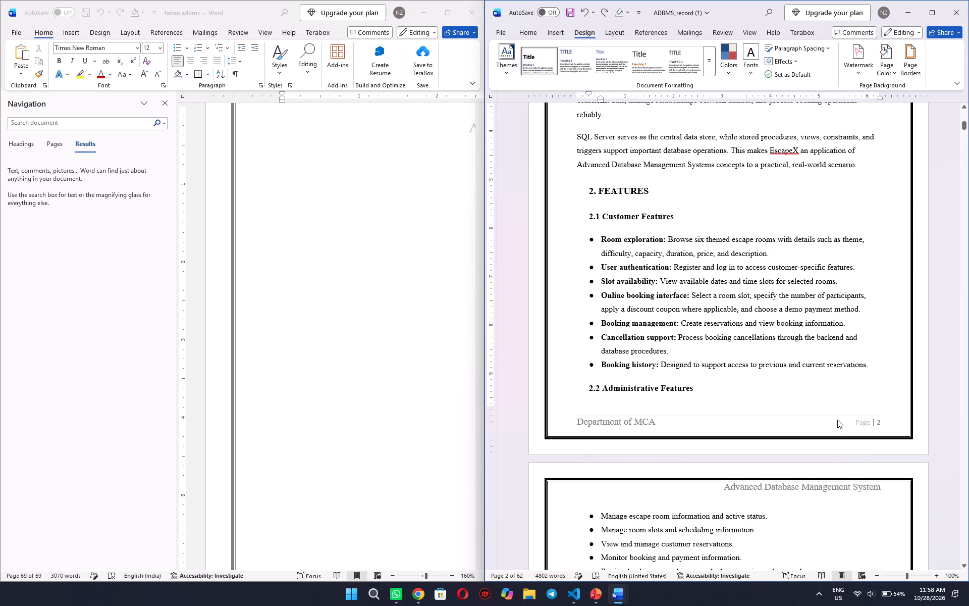
{"action": "left_click", "coordinate": [876, 367]}
{"action": "key", "text": "Return"}
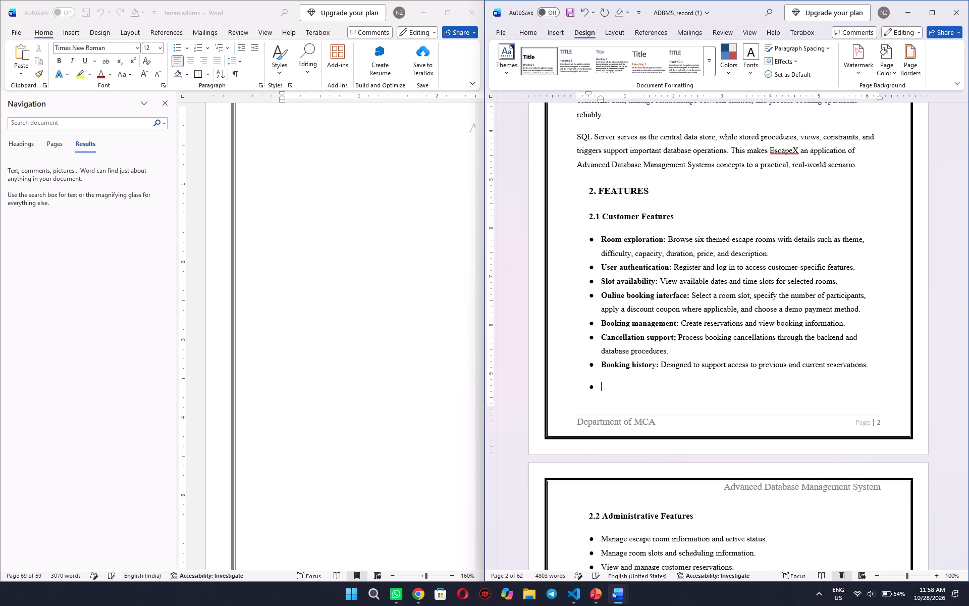
{"action": "key", "text": "BackSpace"}
{"action": "key", "text": "BackSpace"}
{"action": "key", "text": "BackSpace"}
Insert two blank paragraphs before heading 4.2 Proposed Booking Workflow so it starts on the next page.
{"action": "scroll", "coordinate": [876, 367], "scroll_direction": "down", "scroll_amount": 9}
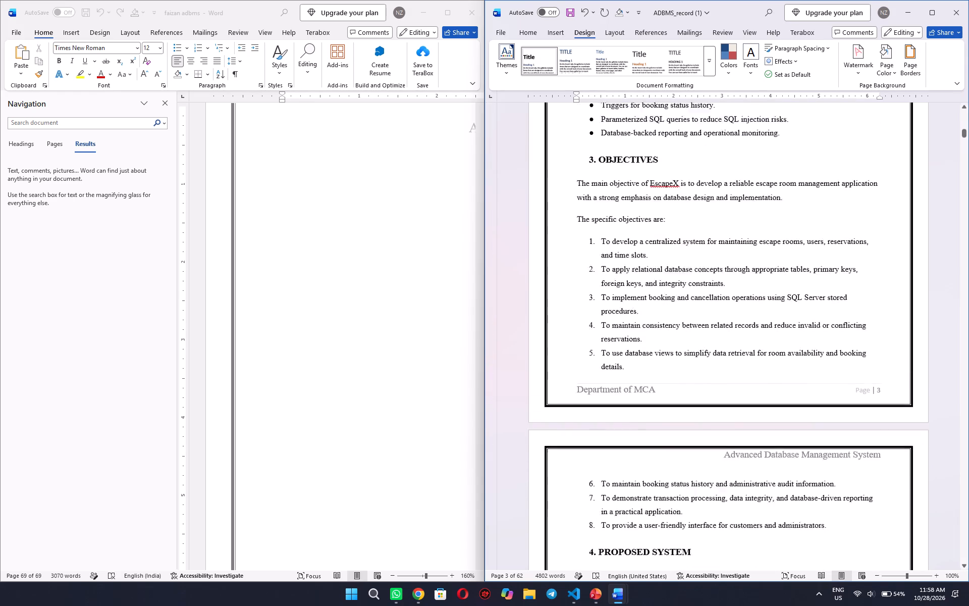
{"action": "scroll", "coordinate": [876, 367], "scroll_direction": "down", "scroll_amount": 5}
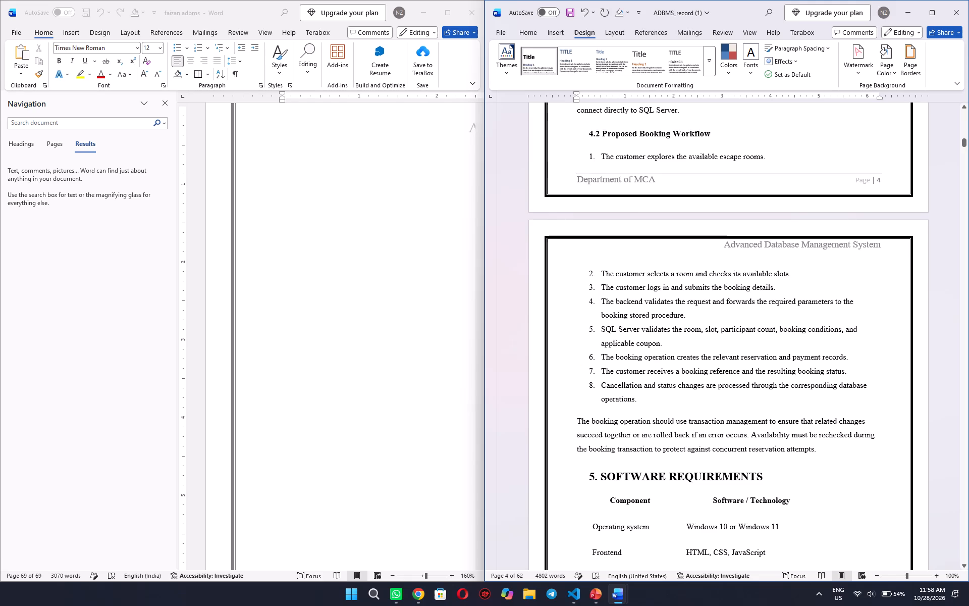
{"action": "scroll", "coordinate": [893, 291], "scroll_direction": "up", "scroll_amount": 1}
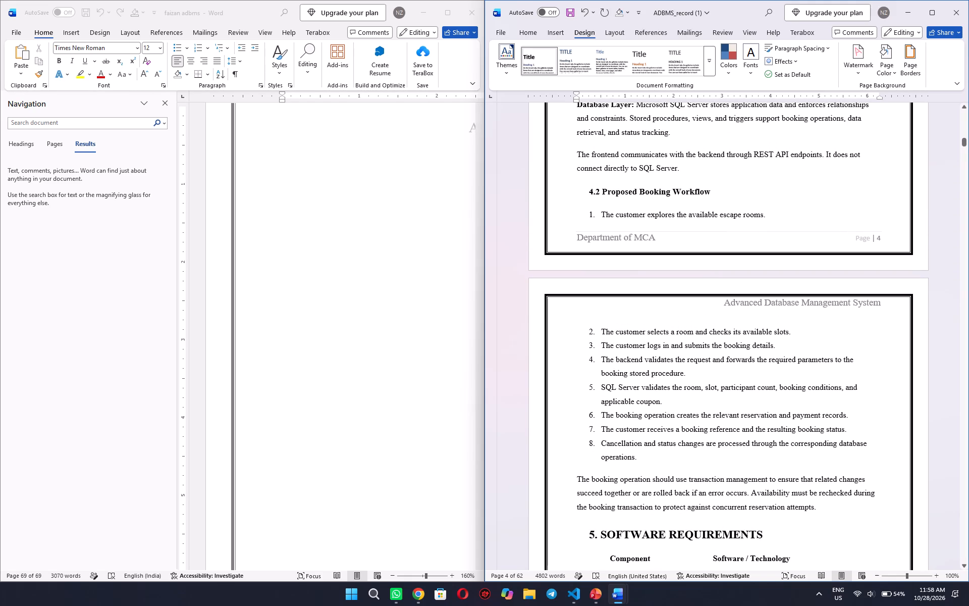
{"action": "left_click", "coordinate": [724, 182]}
{"action": "key", "text": "Return"}
{"action": "key", "text": "Return"}
Reduce the left indent of the Input devices cell in the Hardware Requirements table so "devices" fits on one line.
{"action": "scroll", "coordinate": [724, 182], "scroll_direction": "down", "scroll_amount": 1}
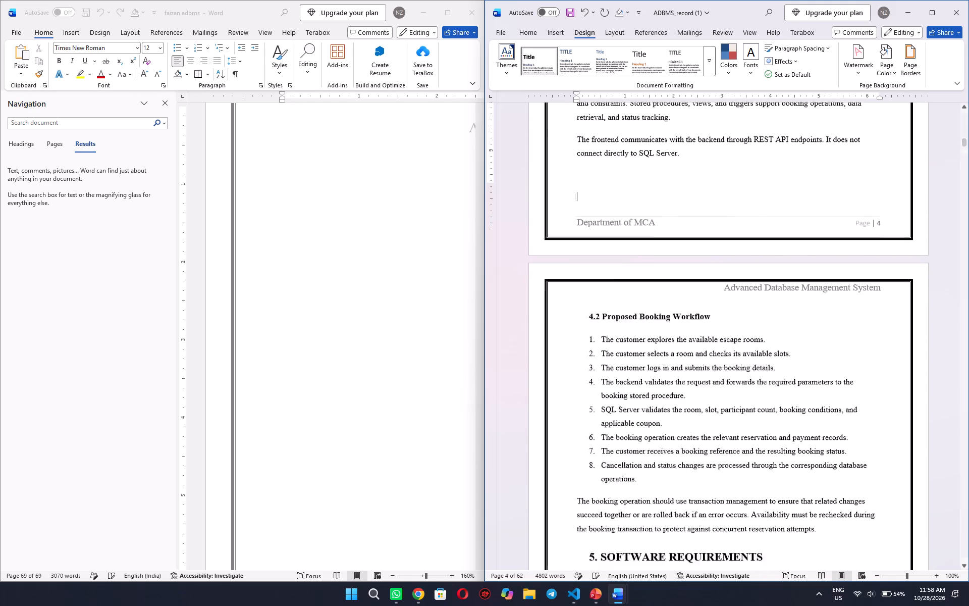
{"action": "scroll", "coordinate": [724, 182], "scroll_direction": "down", "scroll_amount": 10}
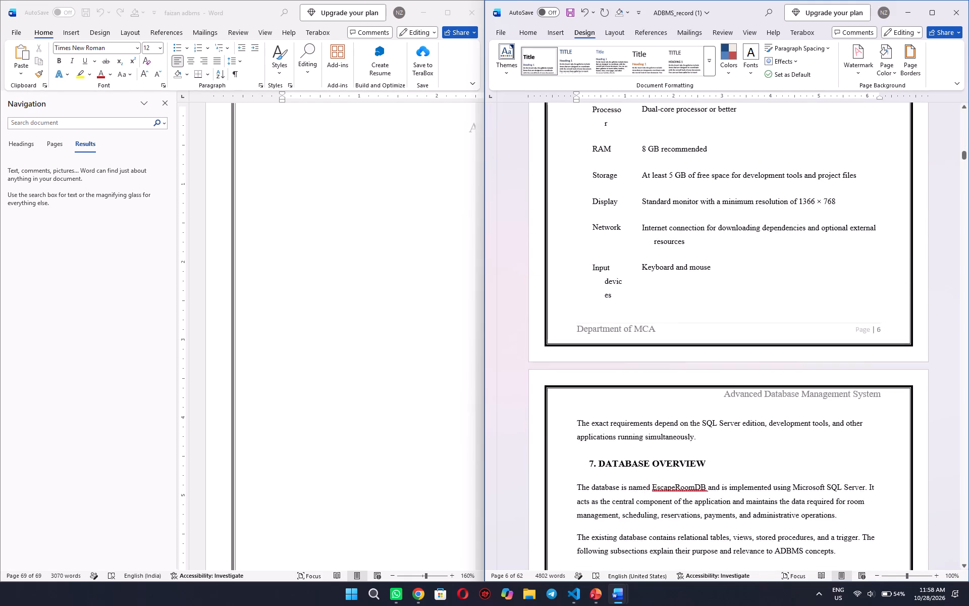
{"action": "scroll", "coordinate": [724, 182], "scroll_direction": "down", "scroll_amount": 2}
{"action": "scroll", "coordinate": [724, 182], "scroll_direction": "up", "scroll_amount": 1}
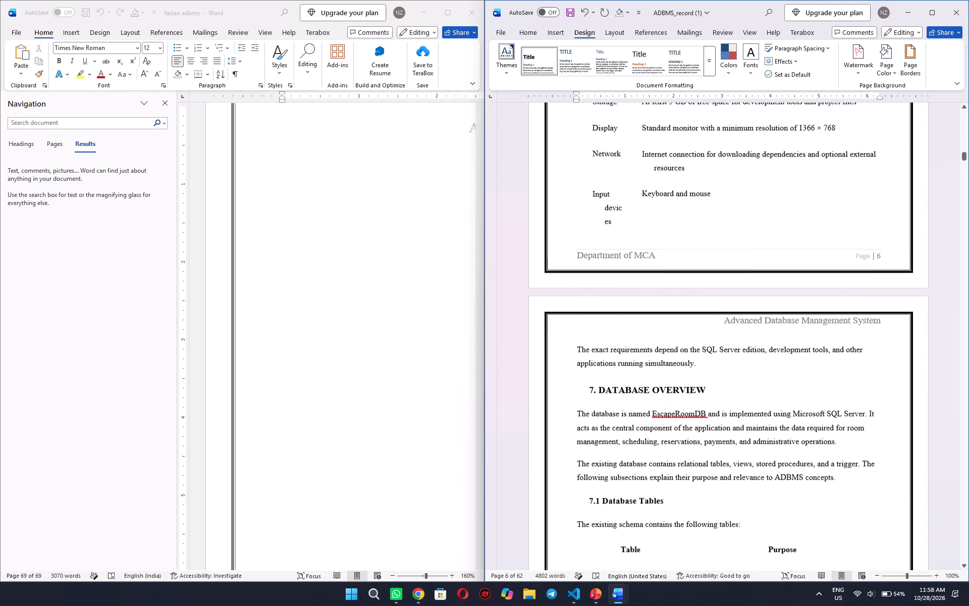
{"action": "left_click", "coordinate": [618, 210]}
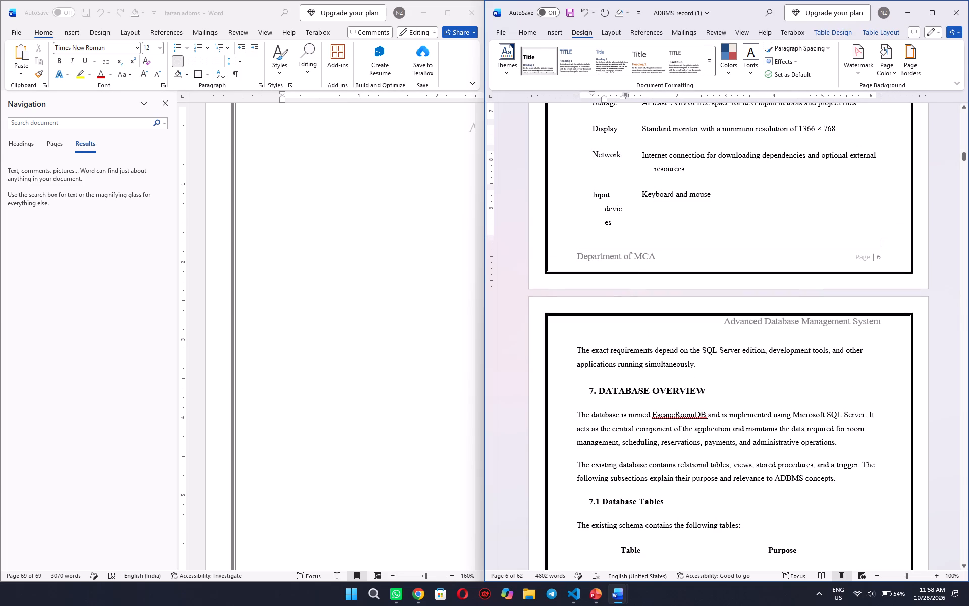
{"action": "double_click", "coordinate": [621, 205]}
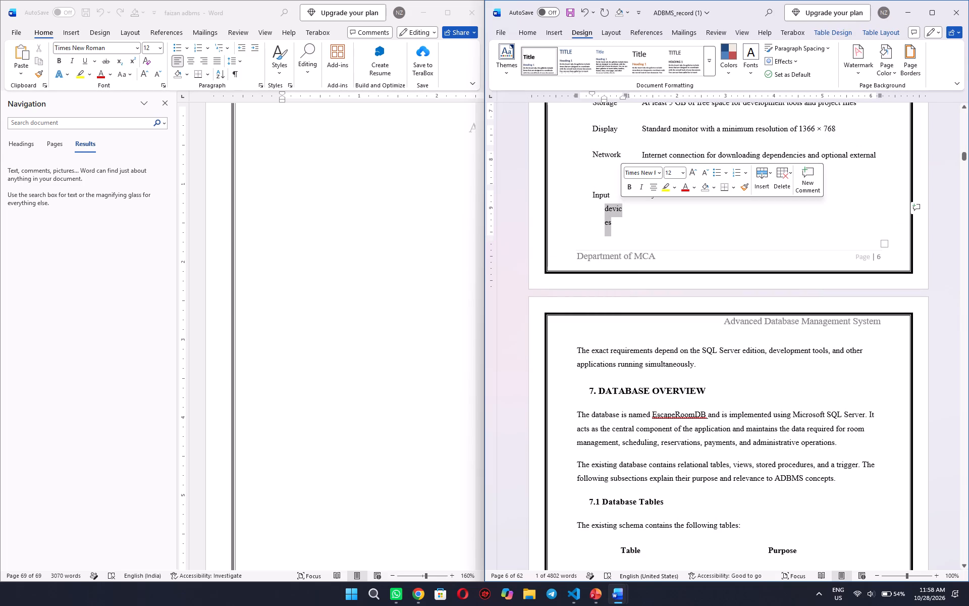
{"action": "left_click", "coordinate": [621, 205]}
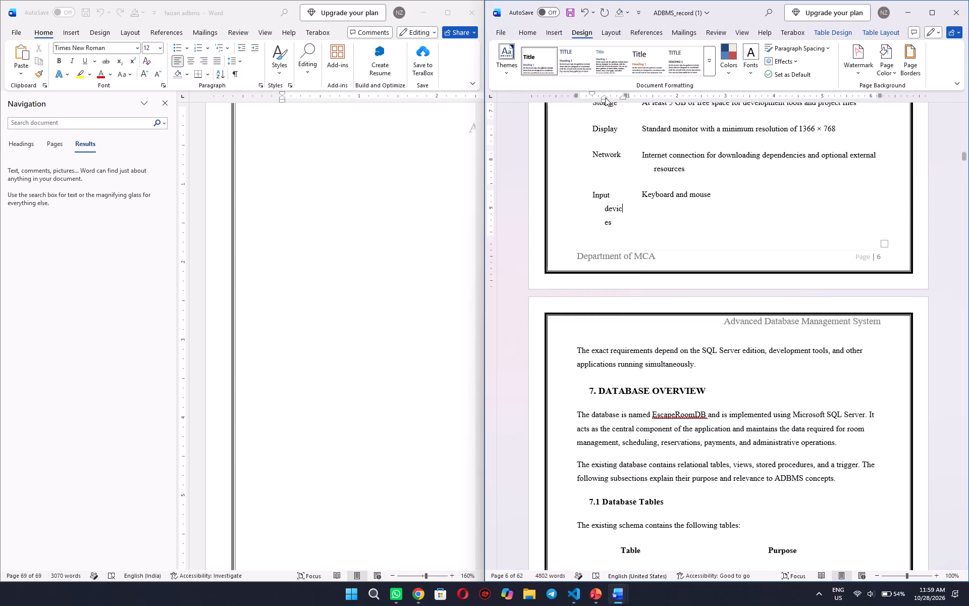
{"action": "left_click_drag", "start_coordinate": [605, 99], "coordinate": [596, 99]}
Widen the first column of the Hardware Requirements table so Processor and Input devices each fit on one line.
{"action": "scroll", "coordinate": [651, 200], "scroll_direction": "up", "scroll_amount": 1}
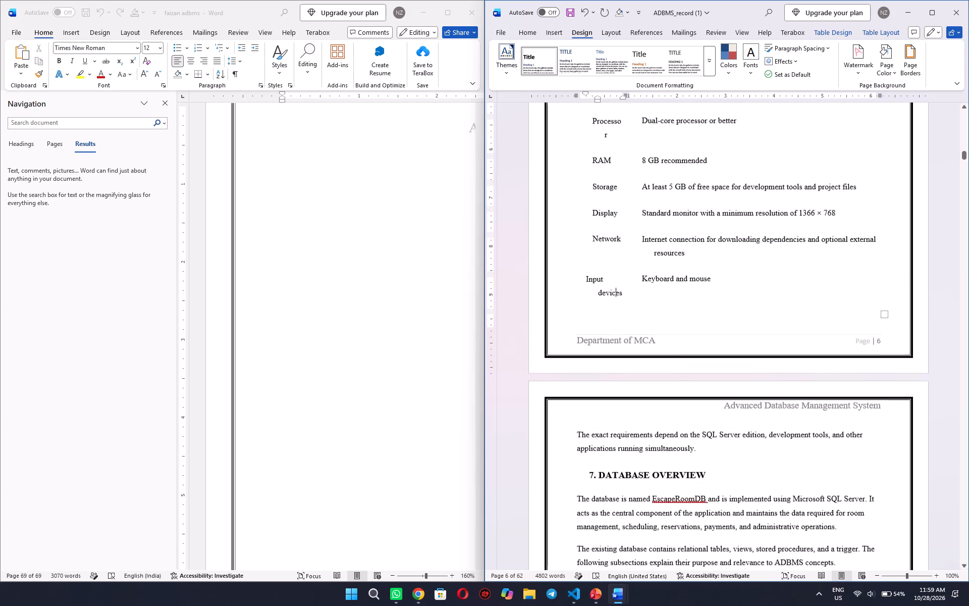
{"action": "scroll", "coordinate": [651, 200], "scroll_direction": "up", "scroll_amount": 1}
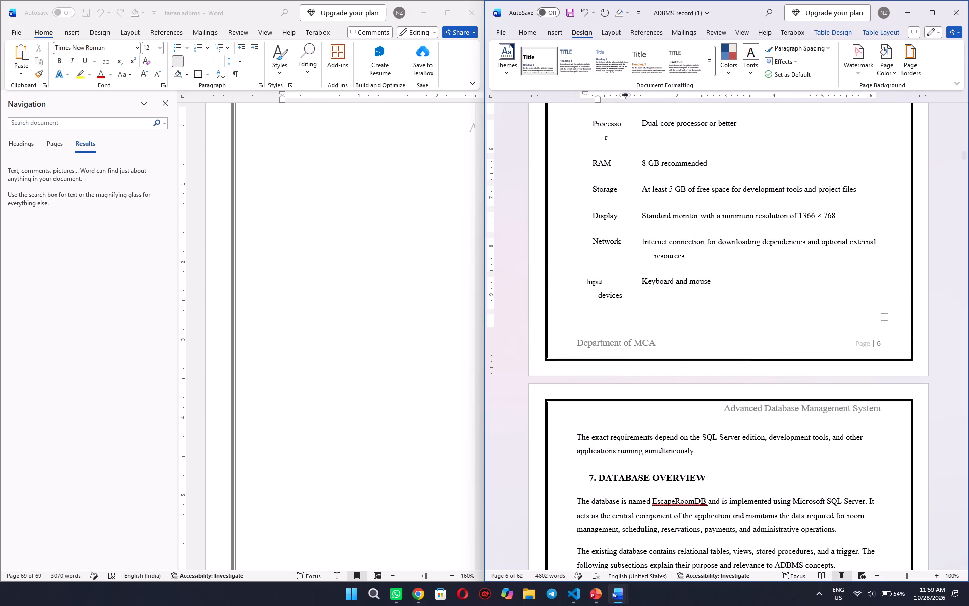
{"action": "left_click_drag", "start_coordinate": [625, 95], "coordinate": [633, 93]}
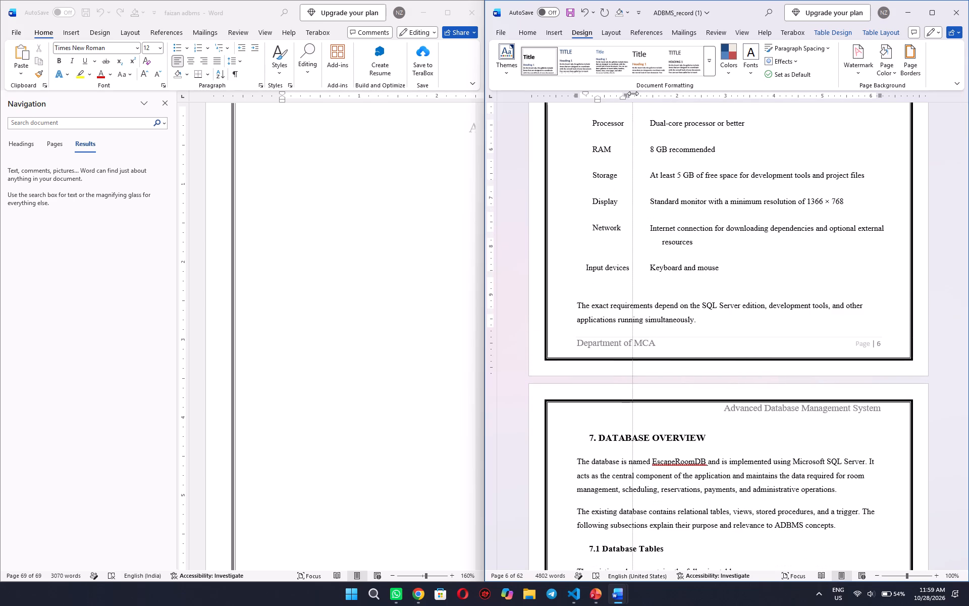
{"action": "left_click_drag", "start_coordinate": [633, 93], "coordinate": [633, 94]}
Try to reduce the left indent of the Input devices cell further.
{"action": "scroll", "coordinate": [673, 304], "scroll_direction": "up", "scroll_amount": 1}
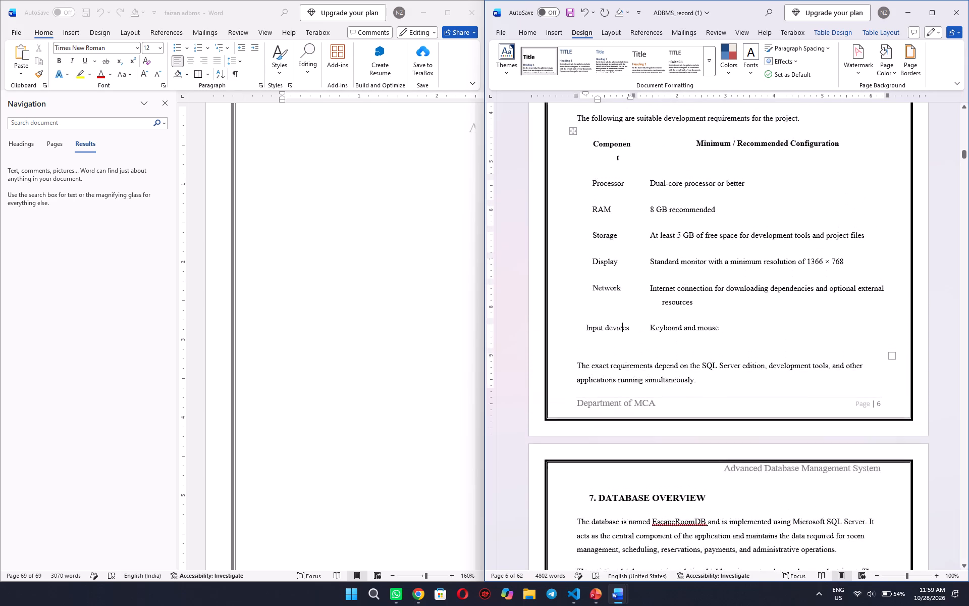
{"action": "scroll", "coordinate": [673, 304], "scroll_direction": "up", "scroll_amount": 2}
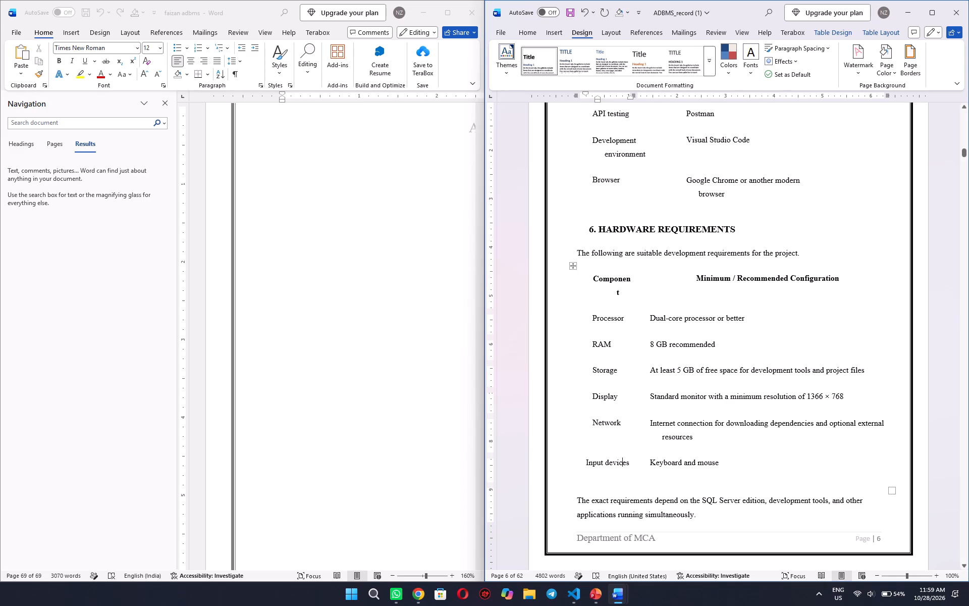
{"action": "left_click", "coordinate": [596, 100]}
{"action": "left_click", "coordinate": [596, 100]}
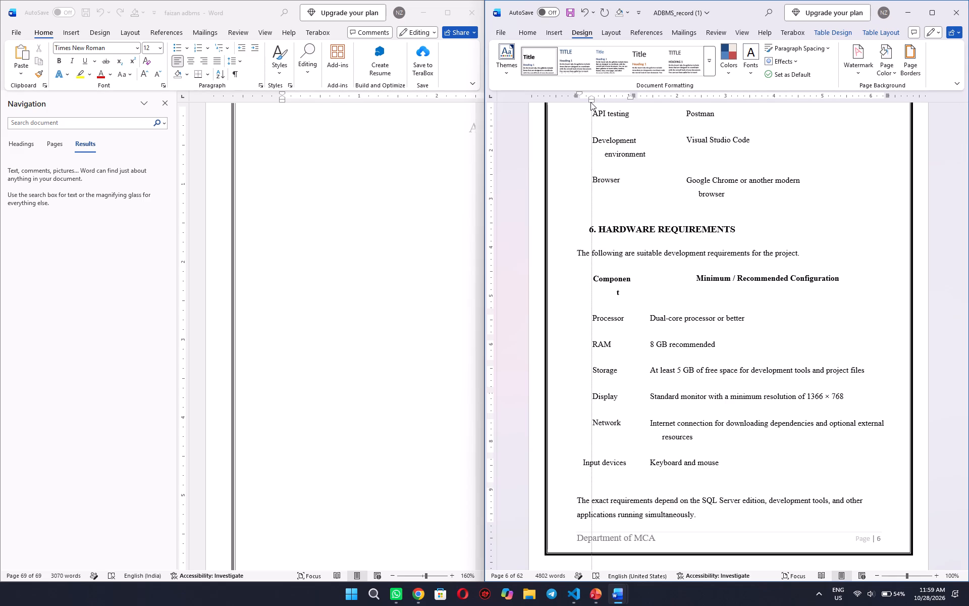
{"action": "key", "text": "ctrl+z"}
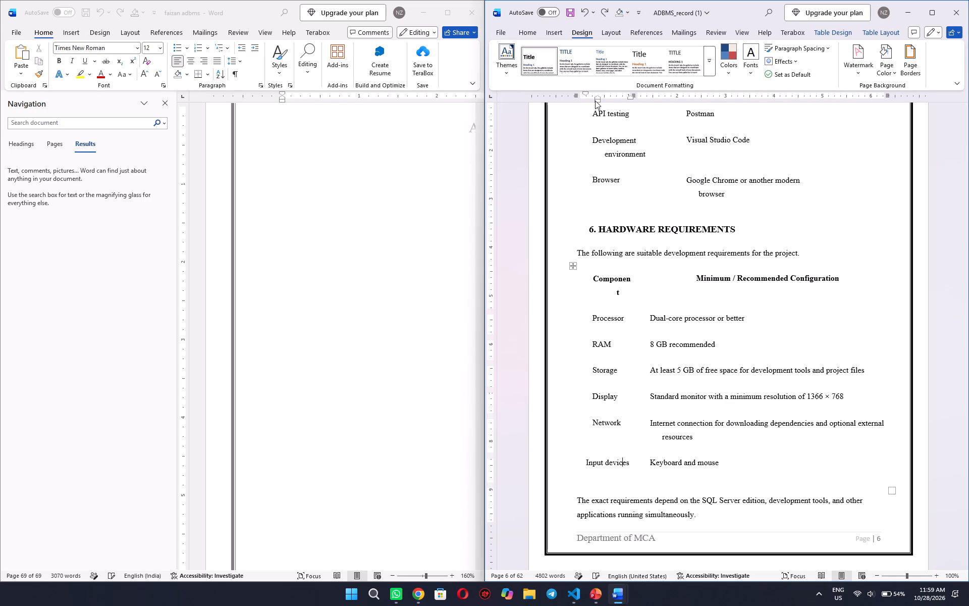
Reduce the left indent of the Component header cell in the Hardware Requirements table so the word fits on one line.
{"action": "left_click", "coordinate": [595, 282]}
{"action": "left_click_drag", "start_coordinate": [604, 99], "coordinate": [602, 100]}
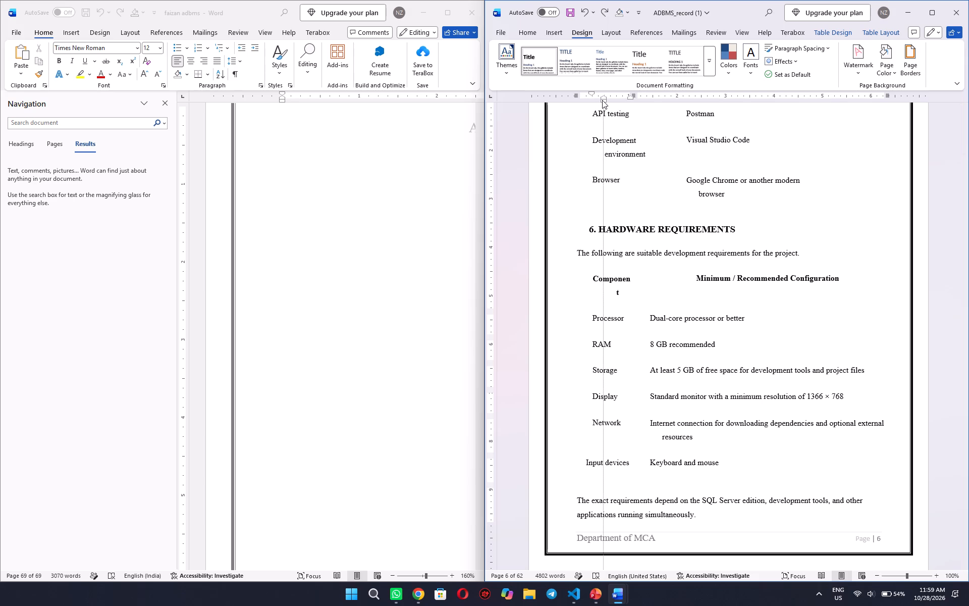
{"action": "left_click_drag", "start_coordinate": [602, 100], "coordinate": [599, 100]}
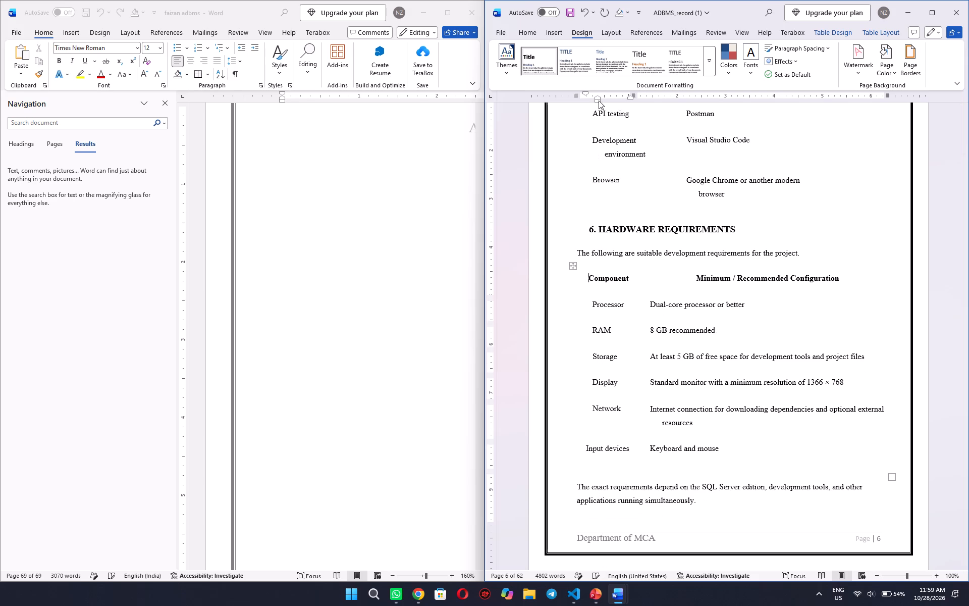
Move the Software Requirements table's left edge slightly outward from the Development environment row.
{"action": "scroll", "coordinate": [654, 257], "scroll_direction": "up", "scroll_amount": 3}
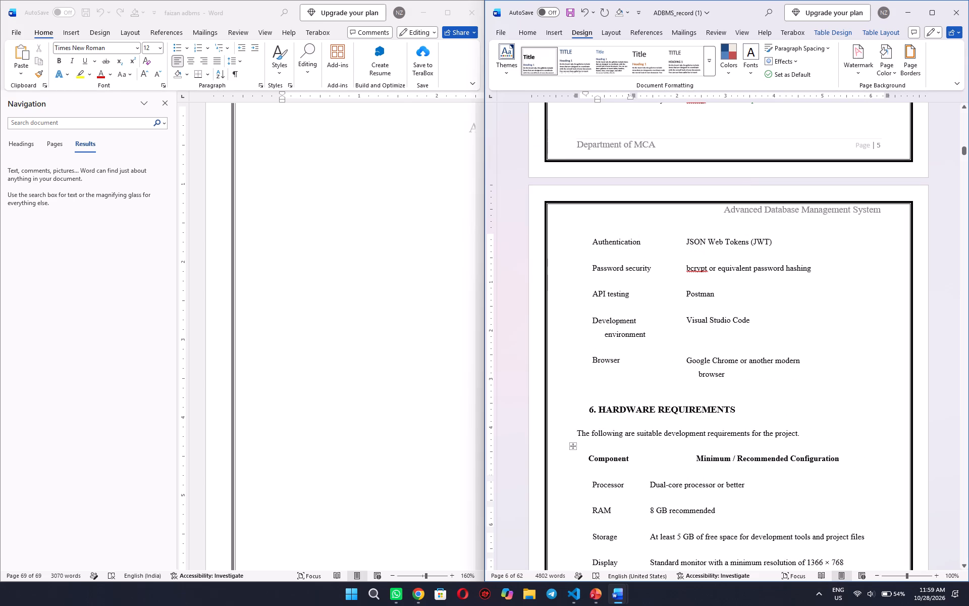
{"action": "left_click", "coordinate": [611, 324]}
{"action": "left_click_drag", "start_coordinate": [578, 95], "coordinate": [576, 96]}
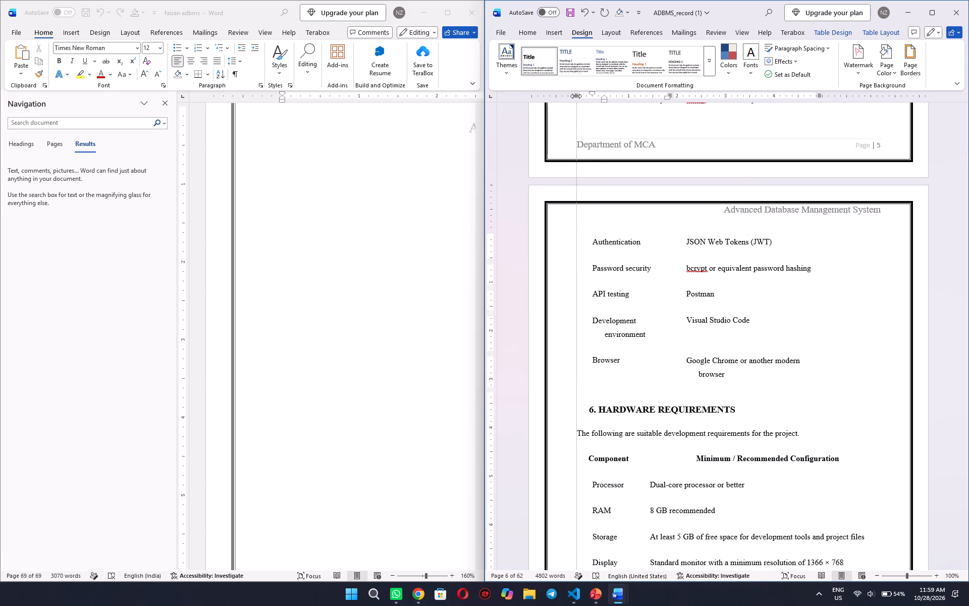
{"action": "left_click_drag", "start_coordinate": [576, 96], "coordinate": [573, 96]}
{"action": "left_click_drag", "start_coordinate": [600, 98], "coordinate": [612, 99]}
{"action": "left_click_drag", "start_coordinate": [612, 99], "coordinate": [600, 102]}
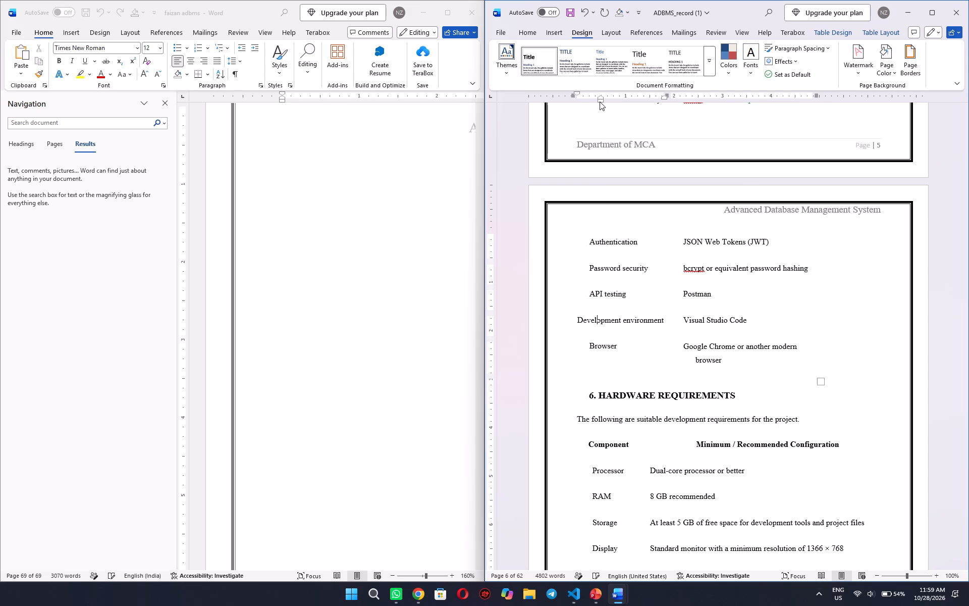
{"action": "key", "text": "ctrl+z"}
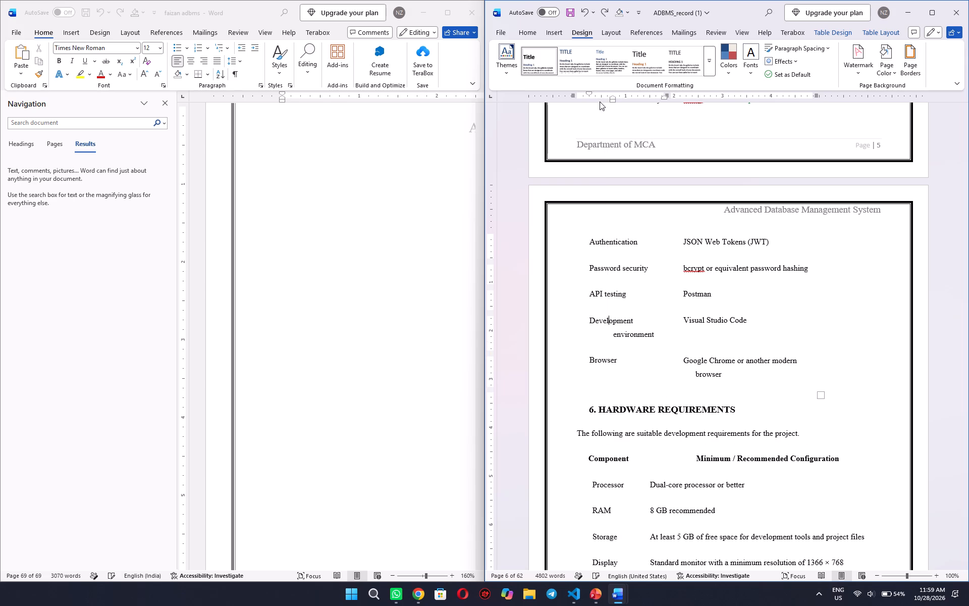
Reduce the hanging indent of the Development environment cell so its second line starts nearly under the first.
{"action": "left_click_drag", "start_coordinate": [612, 97], "coordinate": [596, 99]}
{"action": "left_click_drag", "start_coordinate": [596, 99], "coordinate": [593, 100]}
Insert five blank lines above the ER DIAGRAM heading to push it onto the next page with its diagram.
{"action": "scroll", "coordinate": [695, 178], "scroll_direction": "down", "scroll_amount": 2}
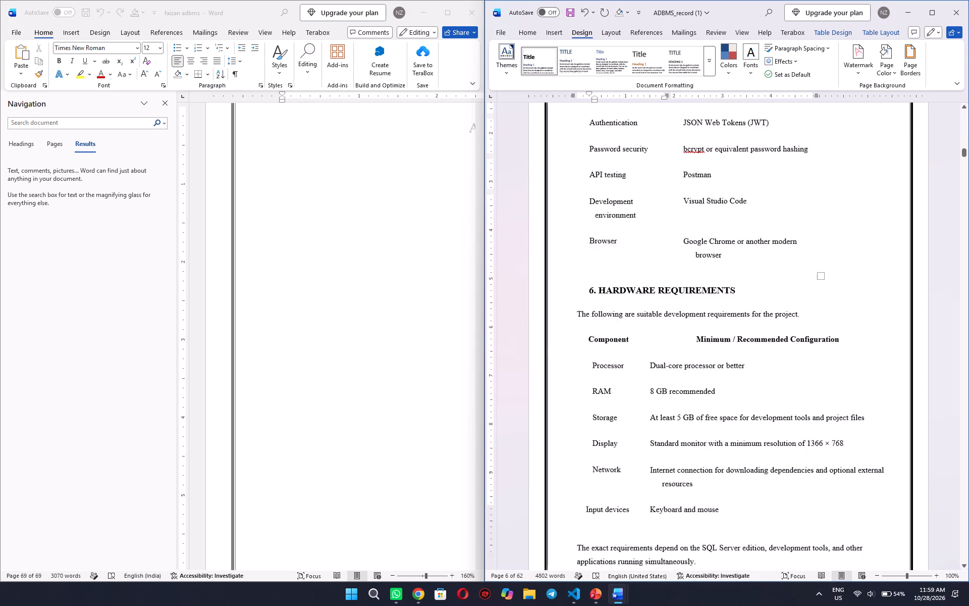
{"action": "scroll", "coordinate": [695, 178], "scroll_direction": "down", "scroll_amount": 6}
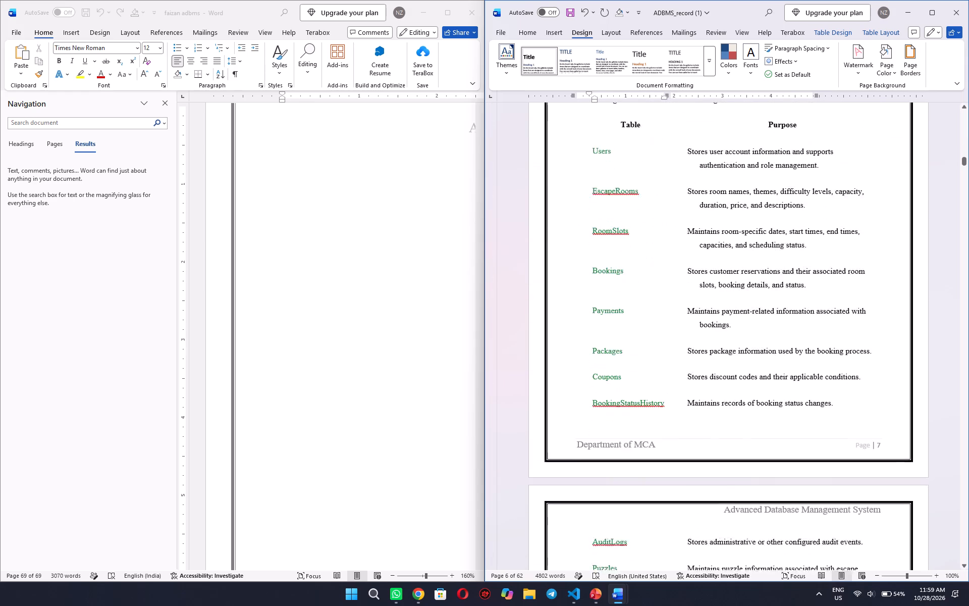
{"action": "scroll", "coordinate": [695, 178], "scroll_direction": "down", "scroll_amount": 5}
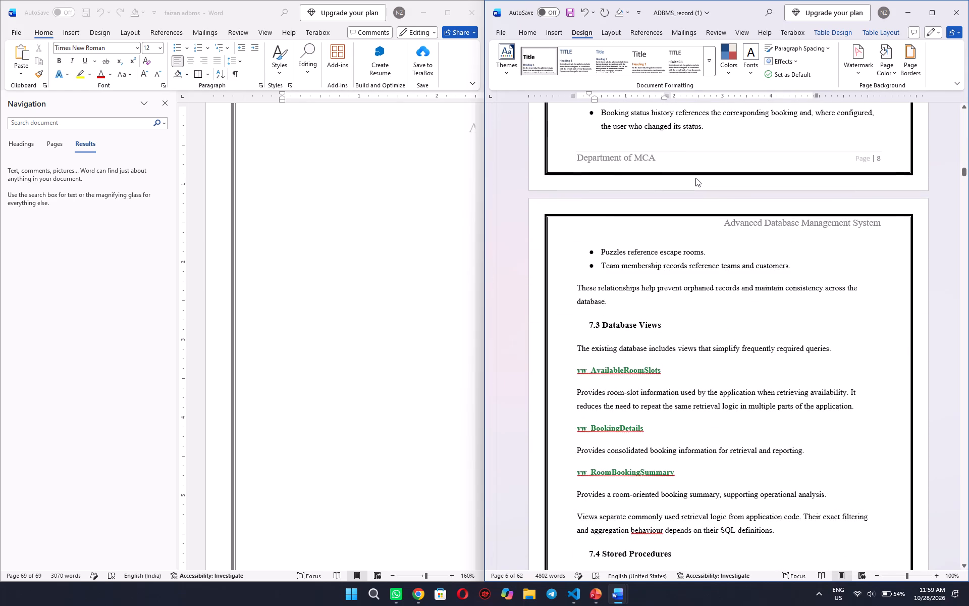
{"action": "scroll", "coordinate": [695, 178], "scroll_direction": "down", "scroll_amount": 6}
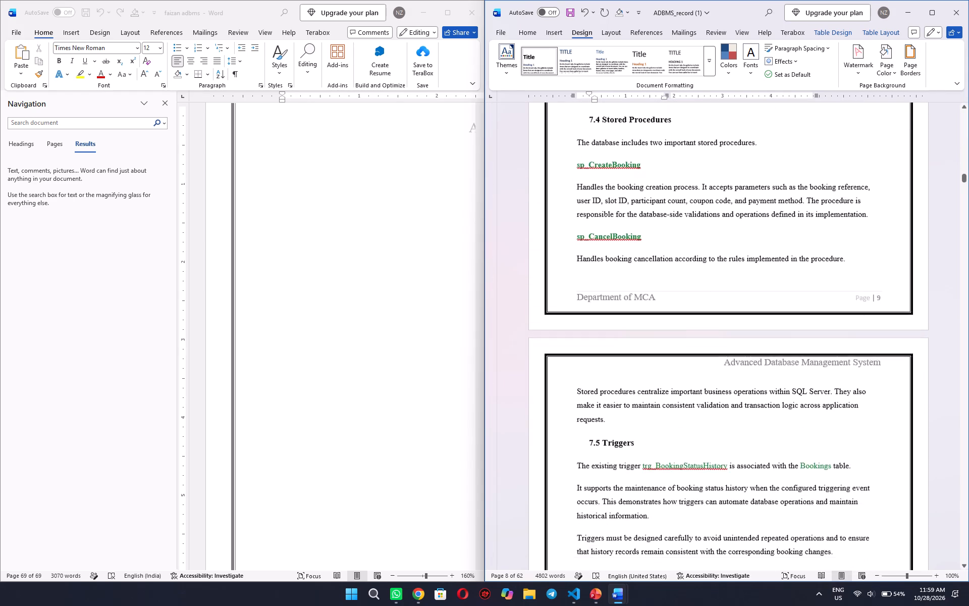
{"action": "scroll", "coordinate": [695, 178], "scroll_direction": "down", "scroll_amount": 11}
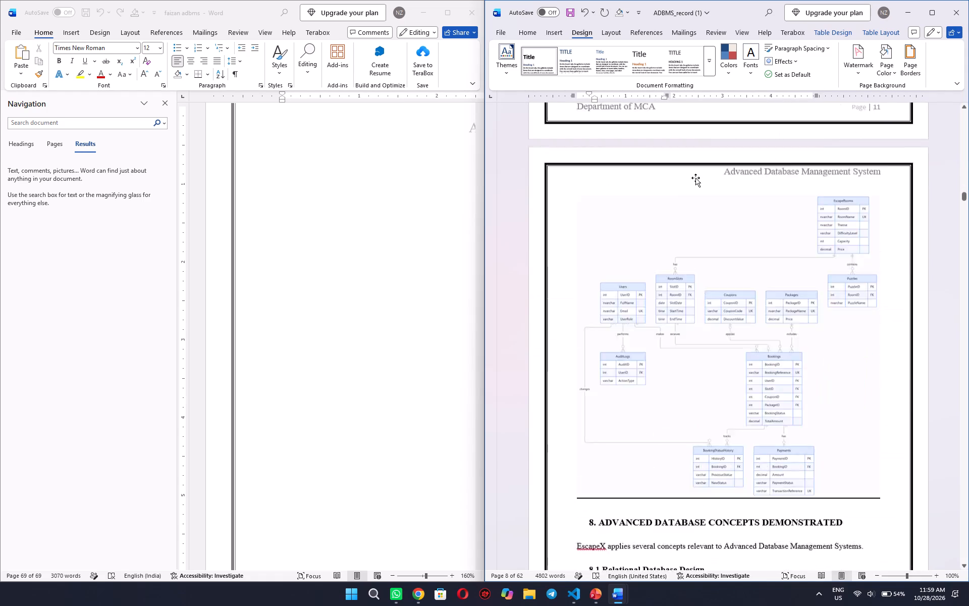
{"action": "scroll", "coordinate": [695, 178], "scroll_direction": "up", "scroll_amount": 4}
{"action": "left_click", "coordinate": [619, 123]}
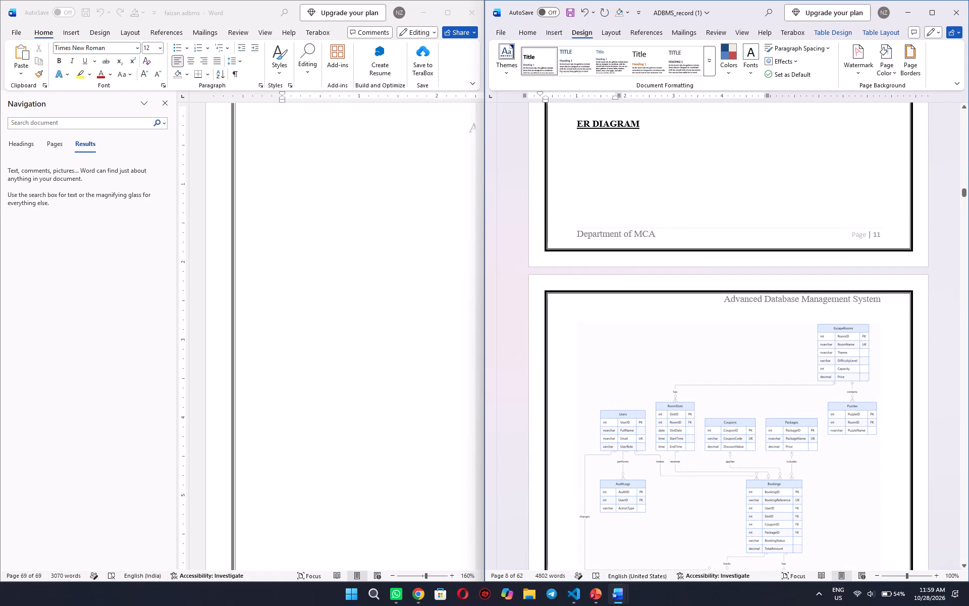
{"action": "key", "text": "Up"}
{"action": "key", "text": "Down"}
{"action": "key", "text": "Up"}
{"action": "key", "text": "Return"}
{"action": "key", "text": "Return"}
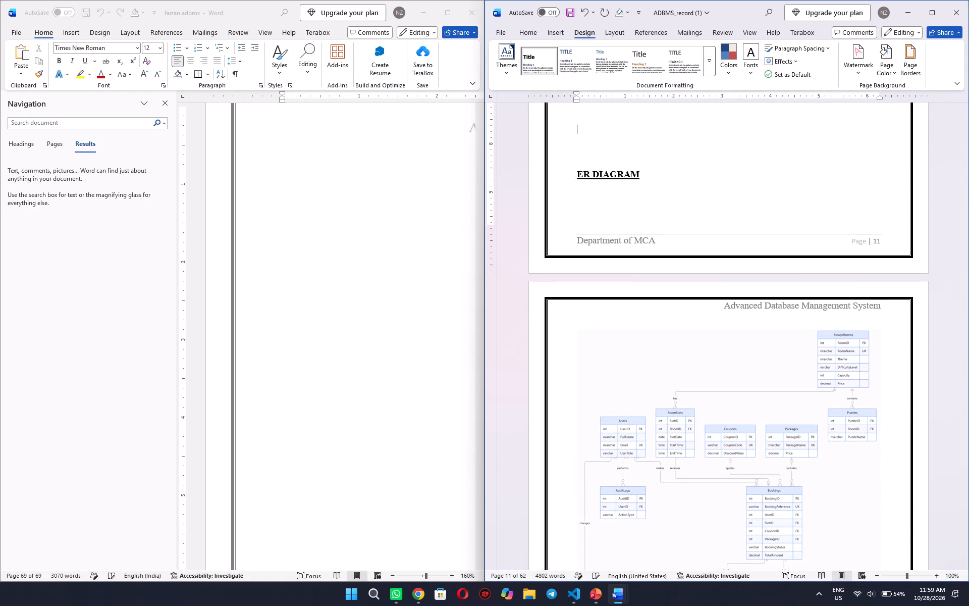
{"action": "key", "text": "Return"}
{"action": "key", "text": "Return"}
{"action": "key", "text": "Return"}
Insert two blank lines after the section 8.8 paragraph to push the 9. TESTING AND VALIDATION heading onto the next page.
{"action": "scroll", "coordinate": [619, 123], "scroll_direction": "down", "scroll_amount": 1}
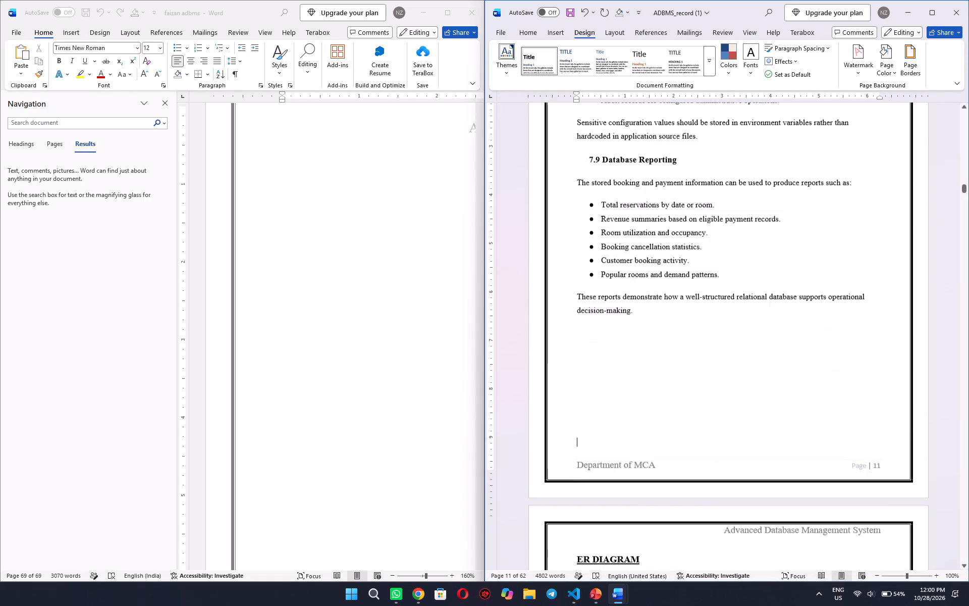
{"action": "scroll", "coordinate": [619, 123], "scroll_direction": "down", "scroll_amount": 6}
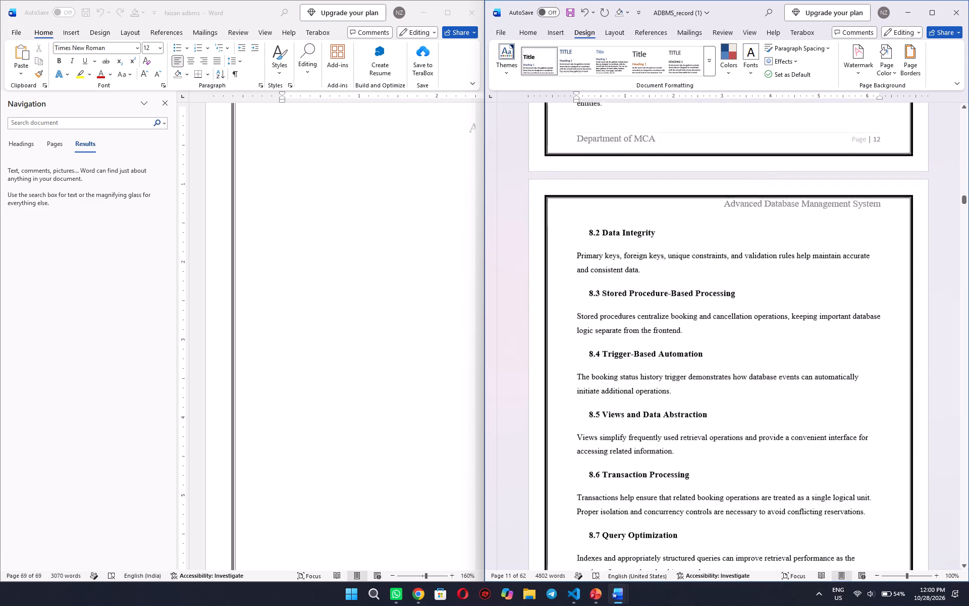
{"action": "scroll", "coordinate": [619, 123], "scroll_direction": "down", "scroll_amount": 3}
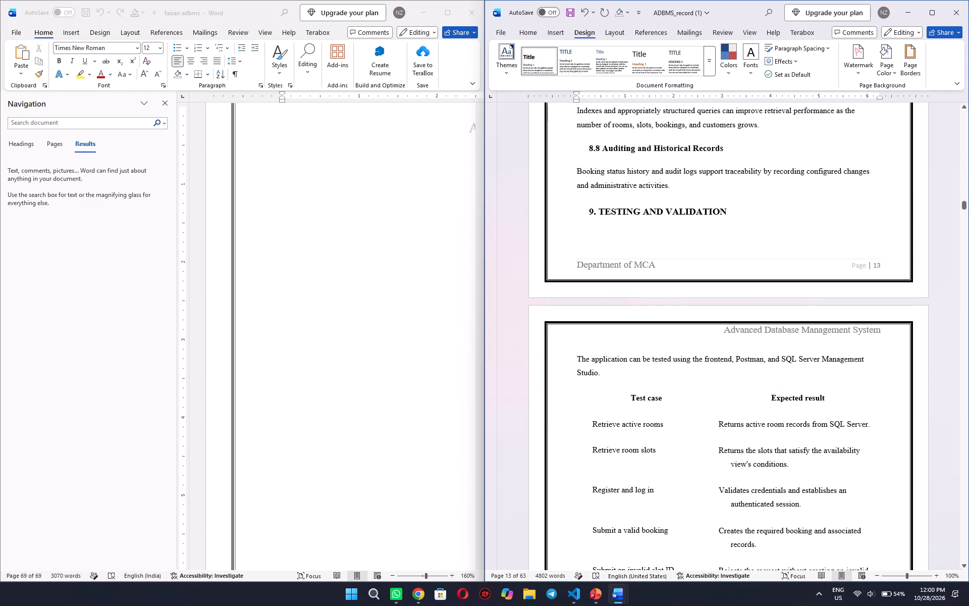
{"action": "left_click", "coordinate": [675, 191]}
{"action": "key", "text": "Return"}
{"action": "key", "text": "Return"}
Review the page layout from the testing table through the source code listings to the application screenshots.
{"action": "scroll", "coordinate": [675, 191], "scroll_direction": "down", "scroll_amount": 5}
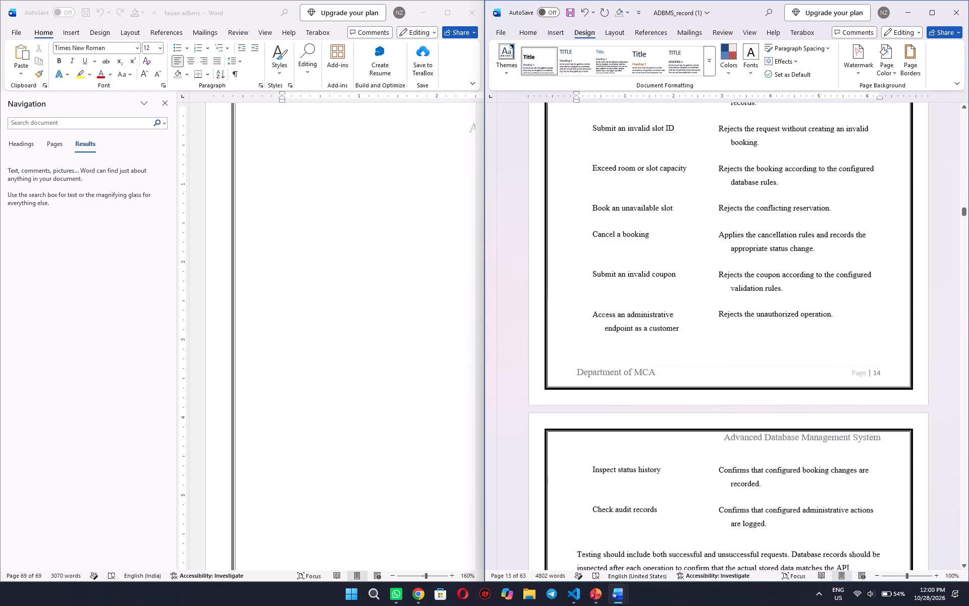
{"action": "scroll", "coordinate": [675, 191], "scroll_direction": "down", "scroll_amount": 4}
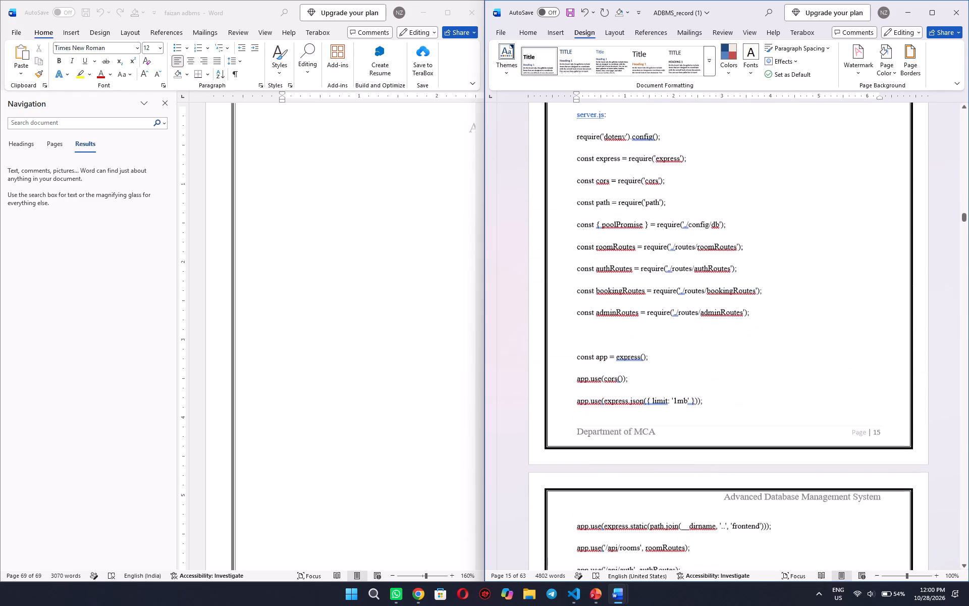
{"action": "scroll", "coordinate": [675, 191], "scroll_direction": "down", "scroll_amount": 10}
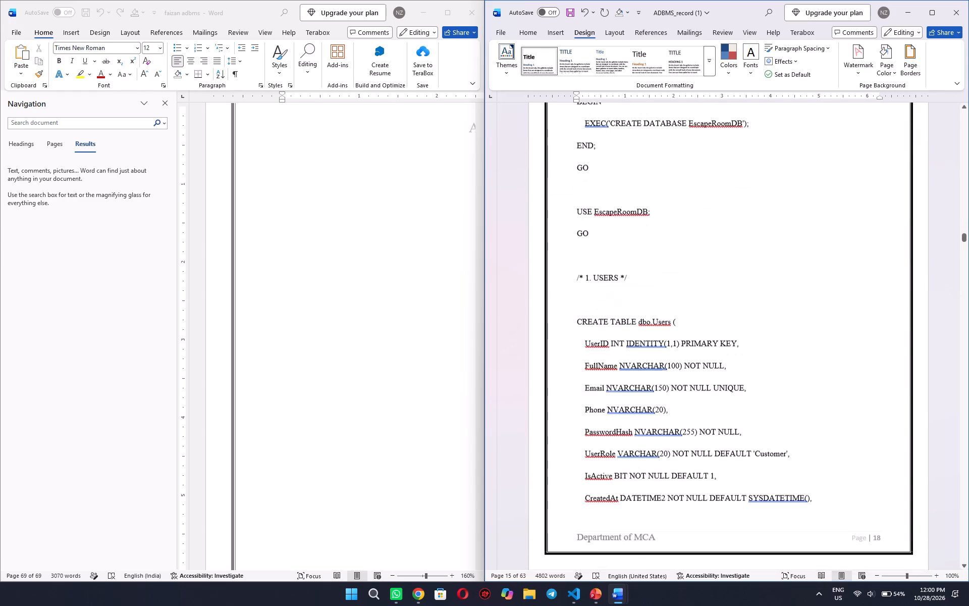
{"action": "scroll", "coordinate": [675, 191], "scroll_direction": "down", "scroll_amount": 3}
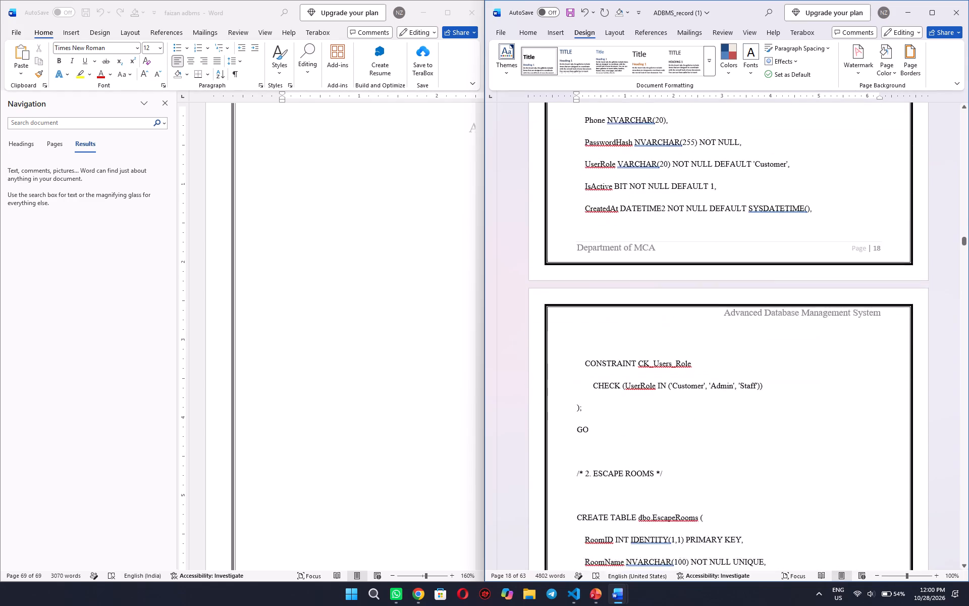
{"action": "scroll", "coordinate": [675, 191], "scroll_direction": "down", "scroll_amount": 6}
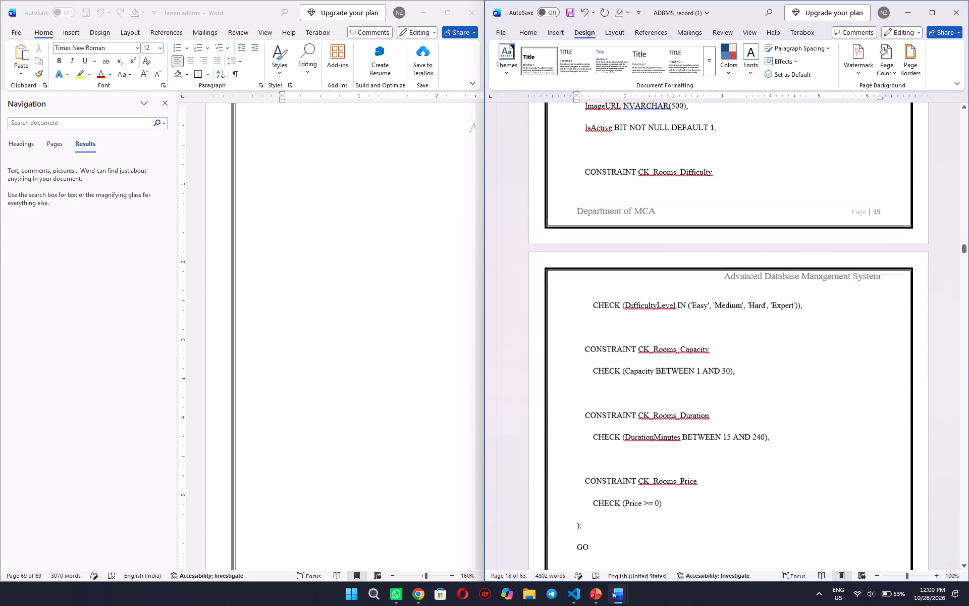
{"action": "scroll", "coordinate": [675, 191], "scroll_direction": "down", "scroll_amount": 8}
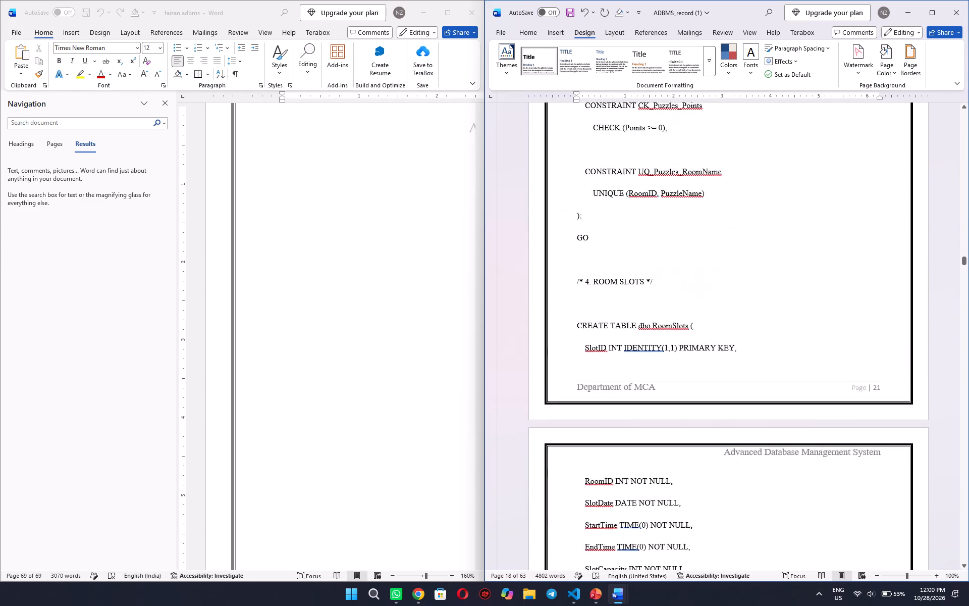
{"action": "scroll", "coordinate": [675, 191], "scroll_direction": "down", "scroll_amount": 10}
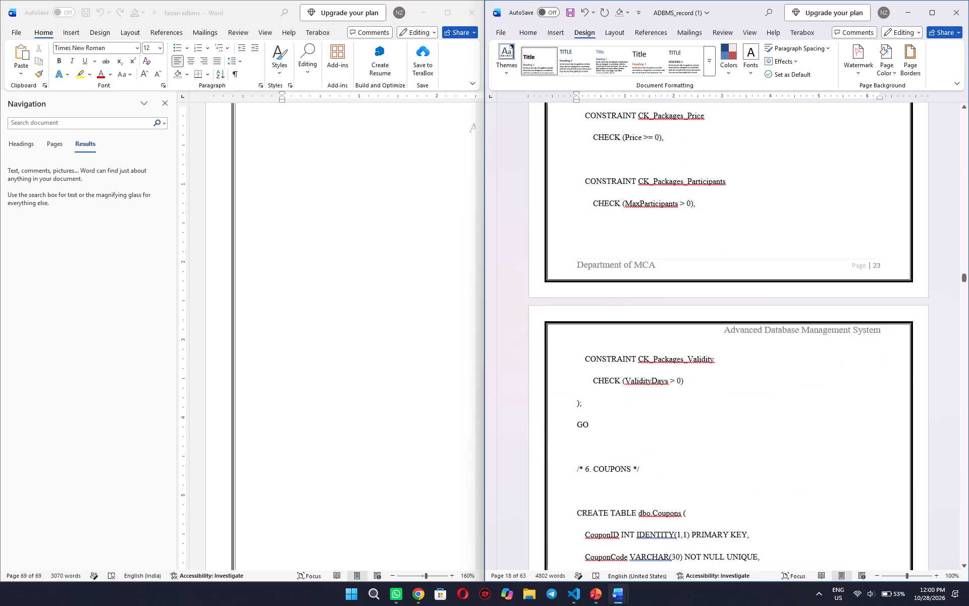
{"action": "scroll", "coordinate": [675, 191], "scroll_direction": "down", "scroll_amount": 5}
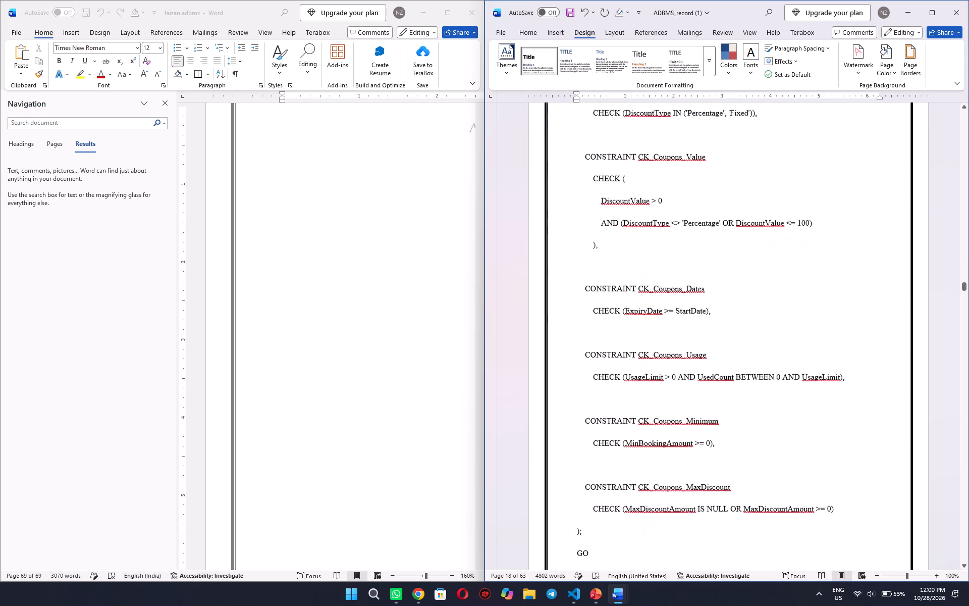
{"action": "scroll", "coordinate": [675, 191], "scroll_direction": "down", "scroll_amount": 4}
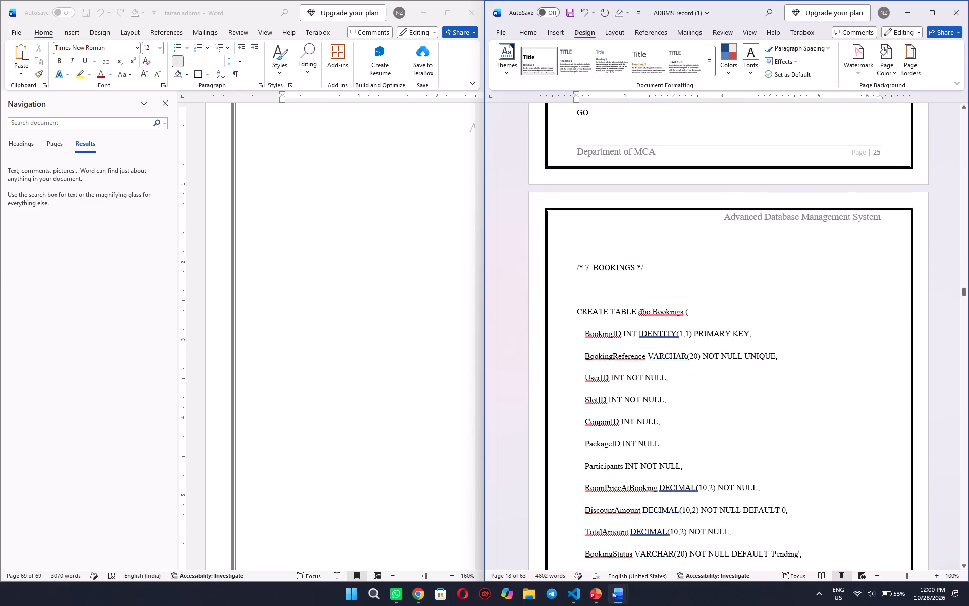
{"action": "scroll", "coordinate": [675, 191], "scroll_direction": "down", "scroll_amount": 12}
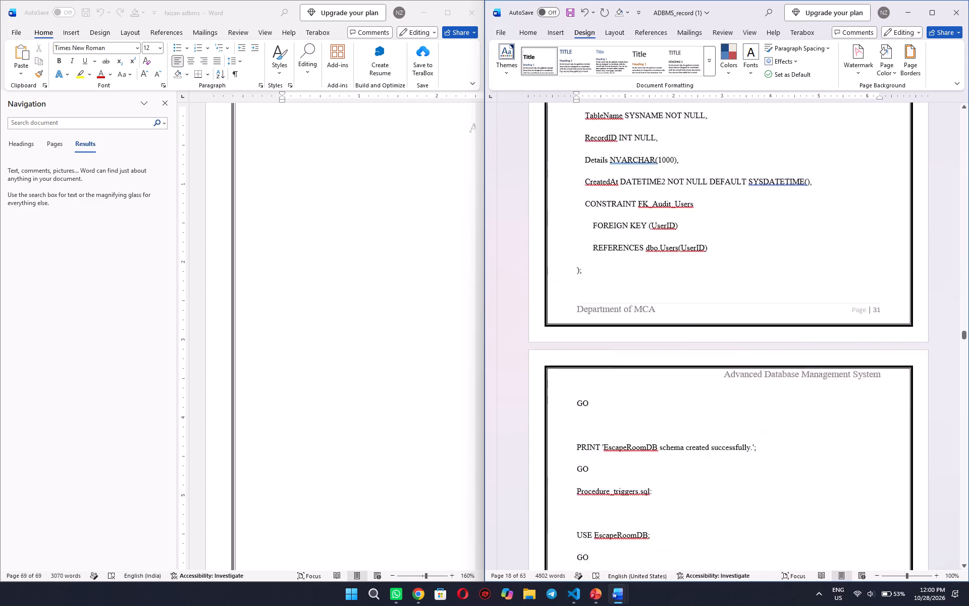
{"action": "scroll", "coordinate": [675, 191], "scroll_direction": "down", "scroll_amount": 8}
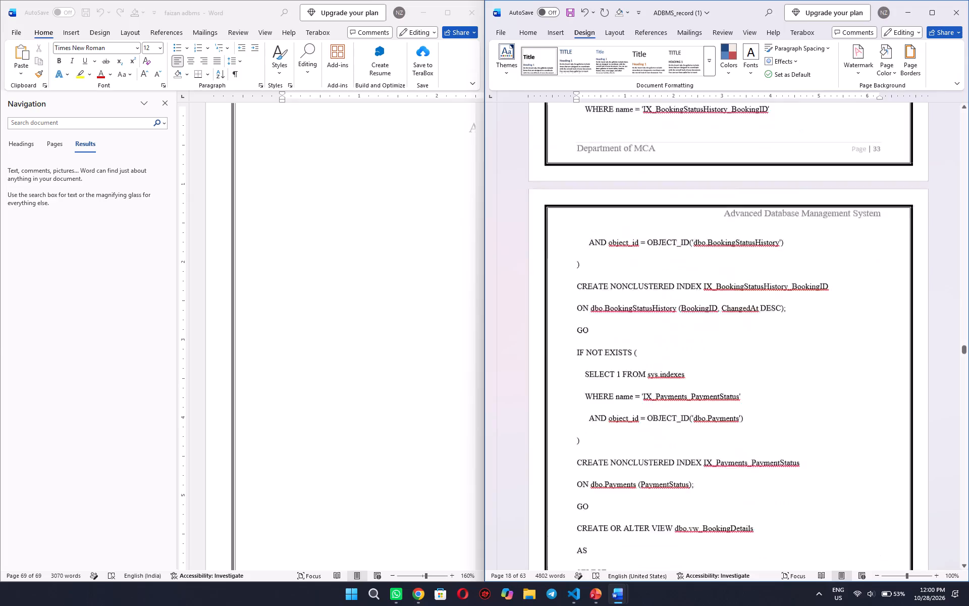
{"action": "scroll", "coordinate": [675, 191], "scroll_direction": "down", "scroll_amount": 9}
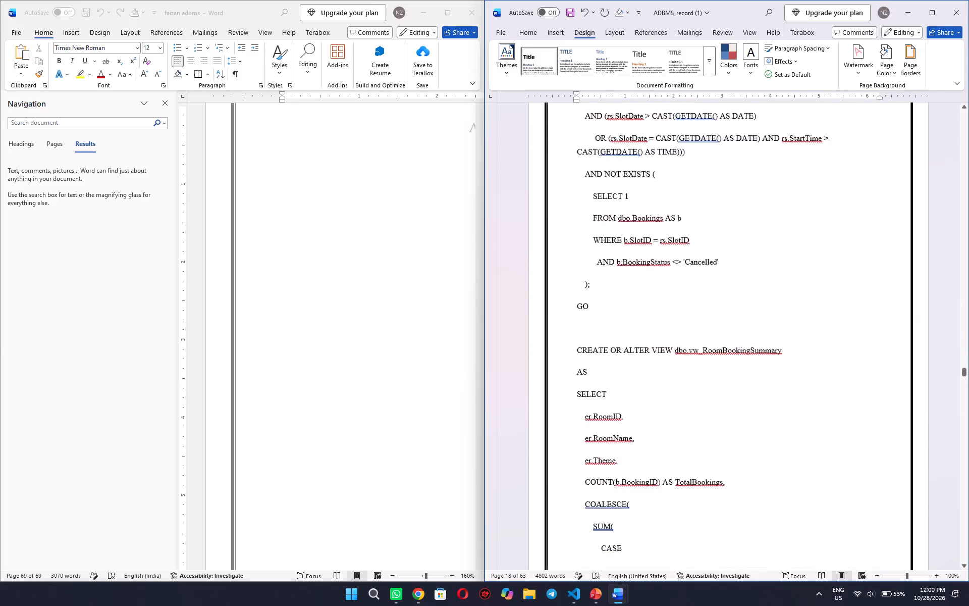
{"action": "scroll", "coordinate": [675, 191], "scroll_direction": "down", "scroll_amount": 11}
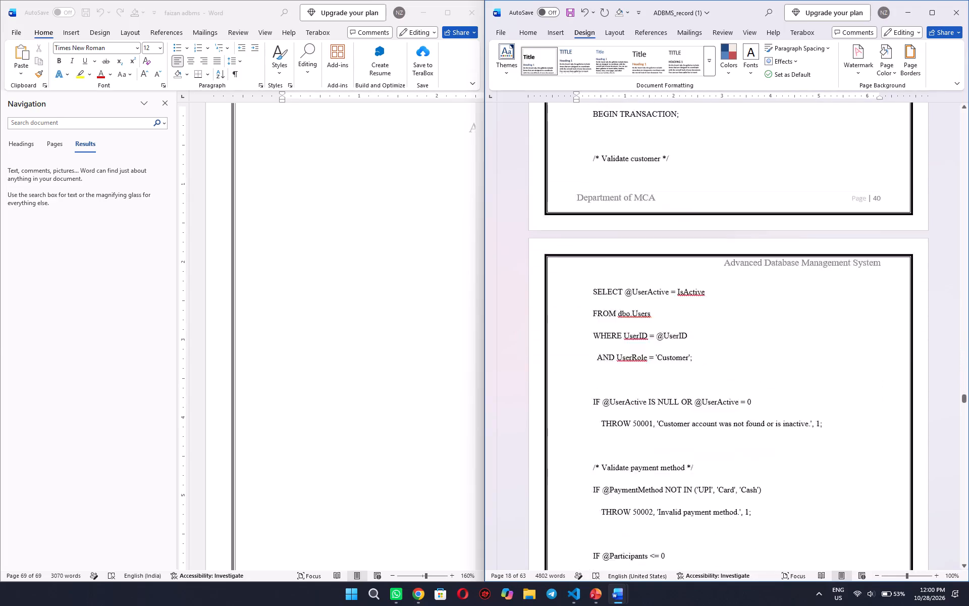
{"action": "scroll", "coordinate": [675, 191], "scroll_direction": "down", "scroll_amount": 7}
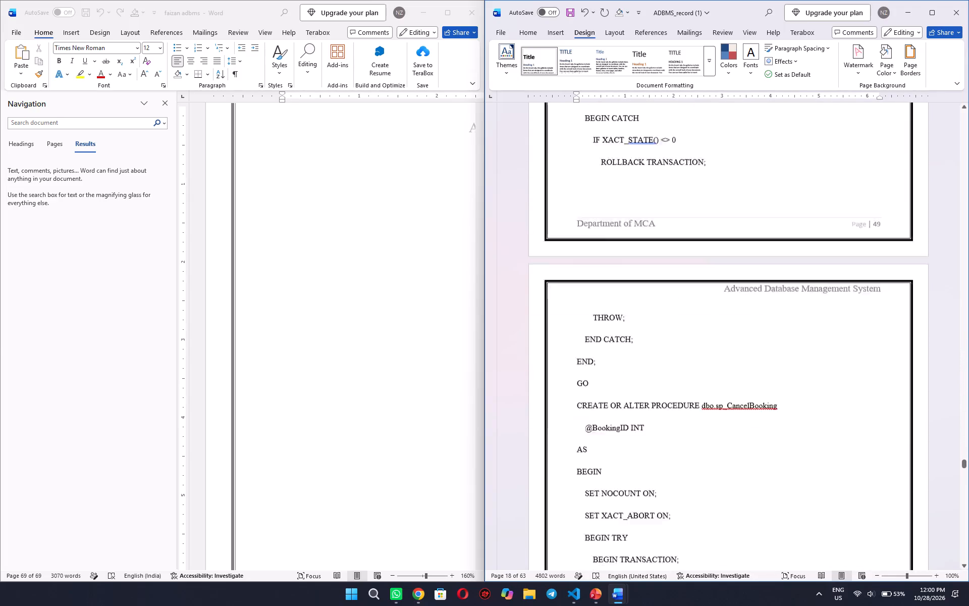
{"action": "scroll", "coordinate": [675, 191], "scroll_direction": "down", "scroll_amount": 8}
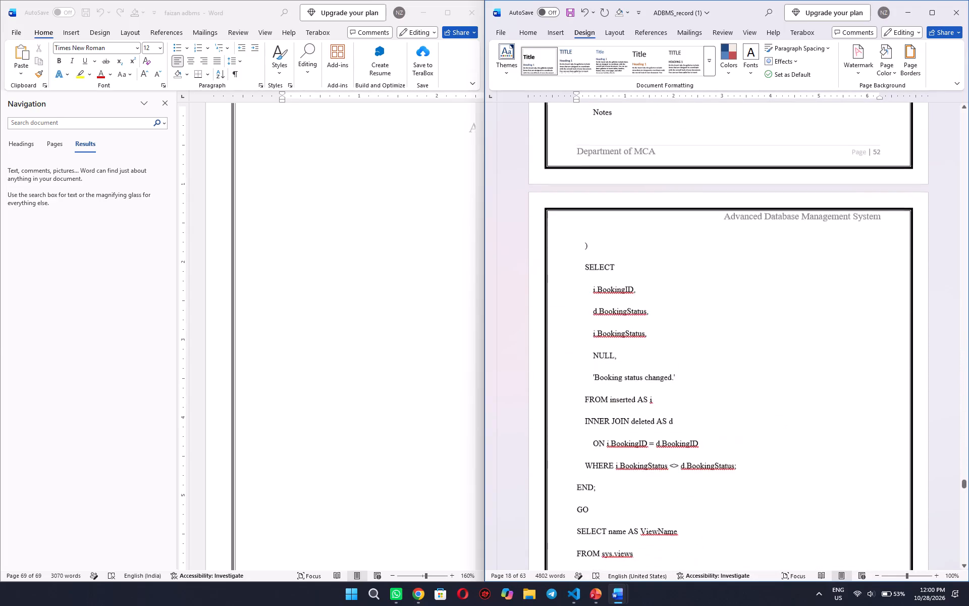
{"action": "scroll", "coordinate": [675, 191], "scroll_direction": "down", "scroll_amount": 5}
{"action": "scroll", "coordinate": [675, 191], "scroll_direction": "up", "scroll_amount": 6}
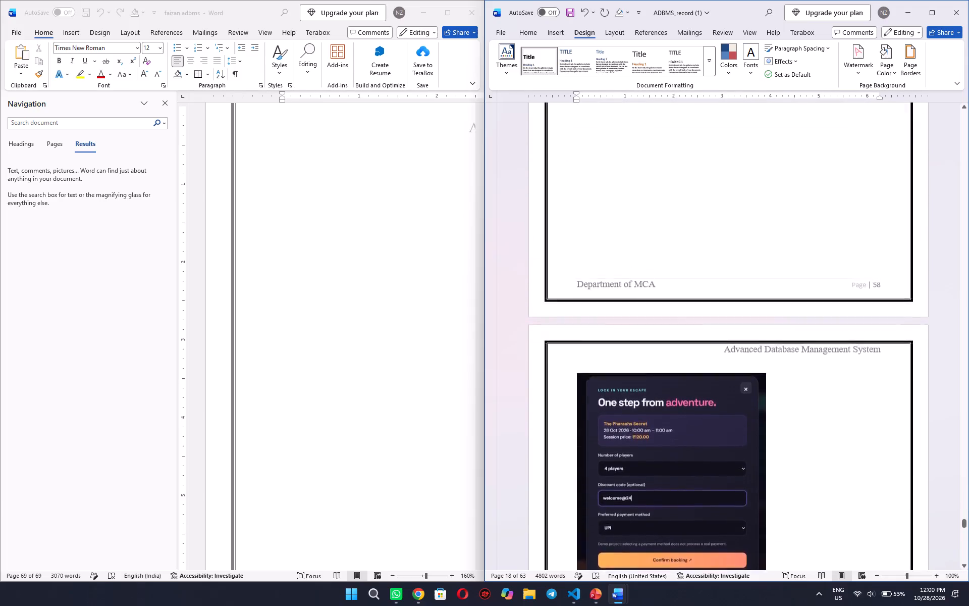
{"action": "scroll", "coordinate": [675, 191], "scroll_direction": "up", "scroll_amount": 2}
{"action": "scroll", "coordinate": [675, 191], "scroll_direction": "down", "scroll_amount": 3}
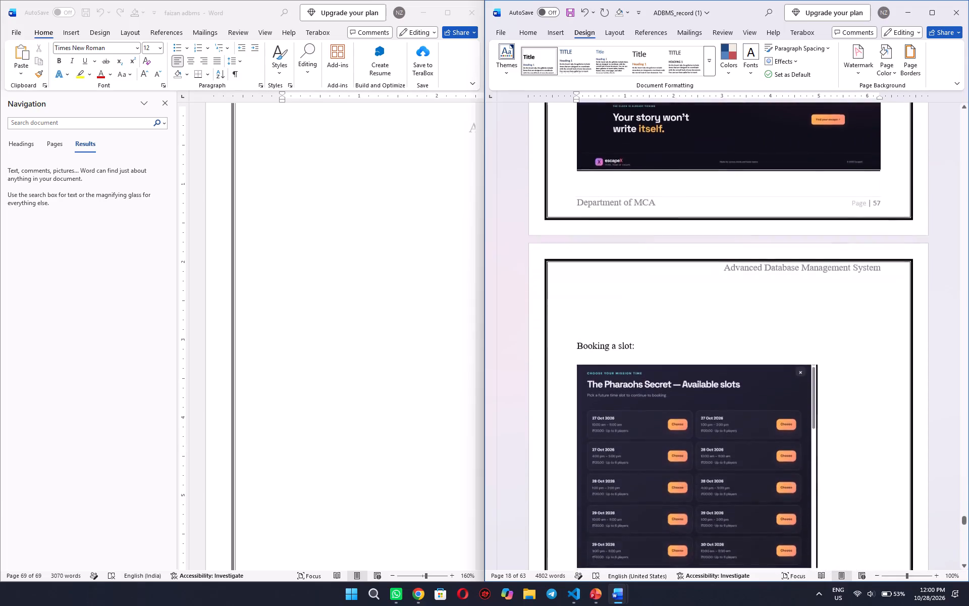
{"action": "scroll", "coordinate": [675, 191], "scroll_direction": "down", "scroll_amount": 6}
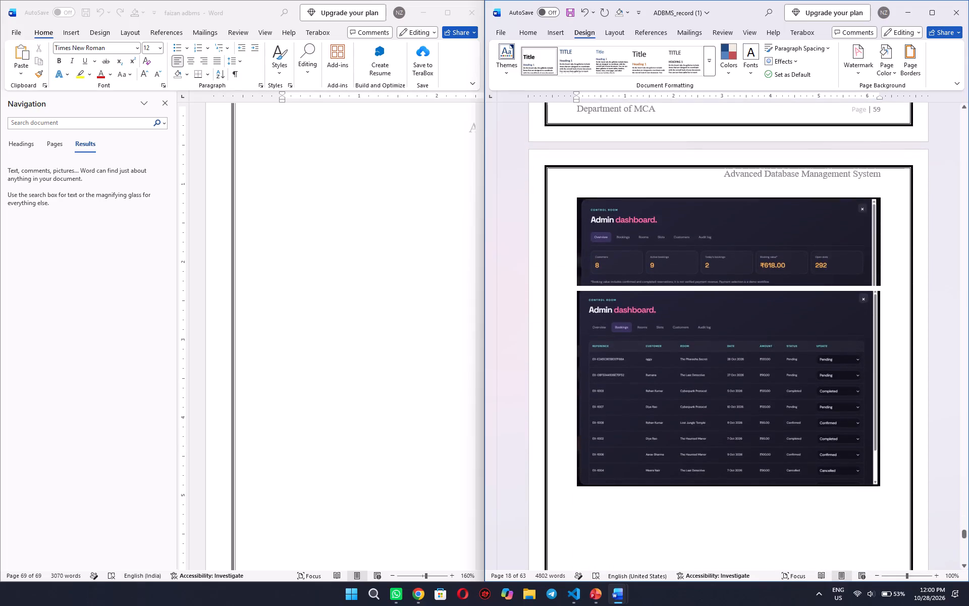
Insert five blank lines above the ADMIN Dashboard: heading to push it onto the next page with its screenshots.
{"action": "scroll", "coordinate": [675, 191], "scroll_direction": "up", "scroll_amount": 2}
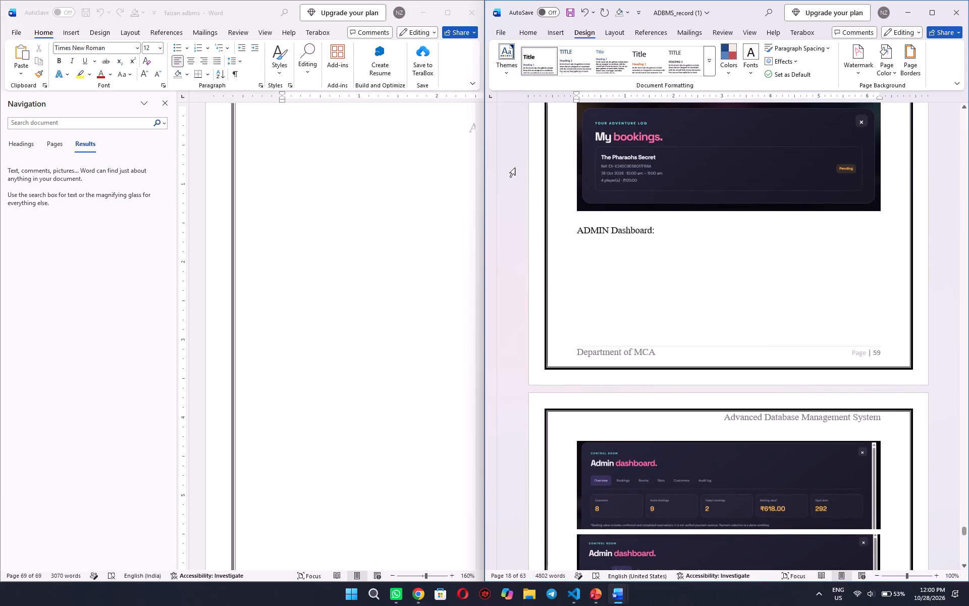
{"action": "left_click", "coordinate": [579, 223]}
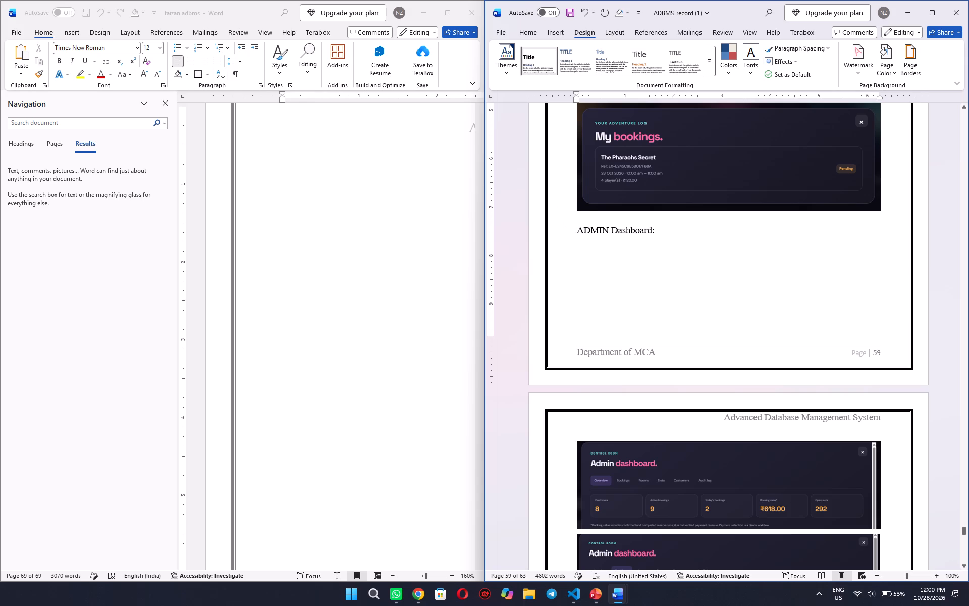
{"action": "key", "text": "Right"}
{"action": "key", "text": "Left"}
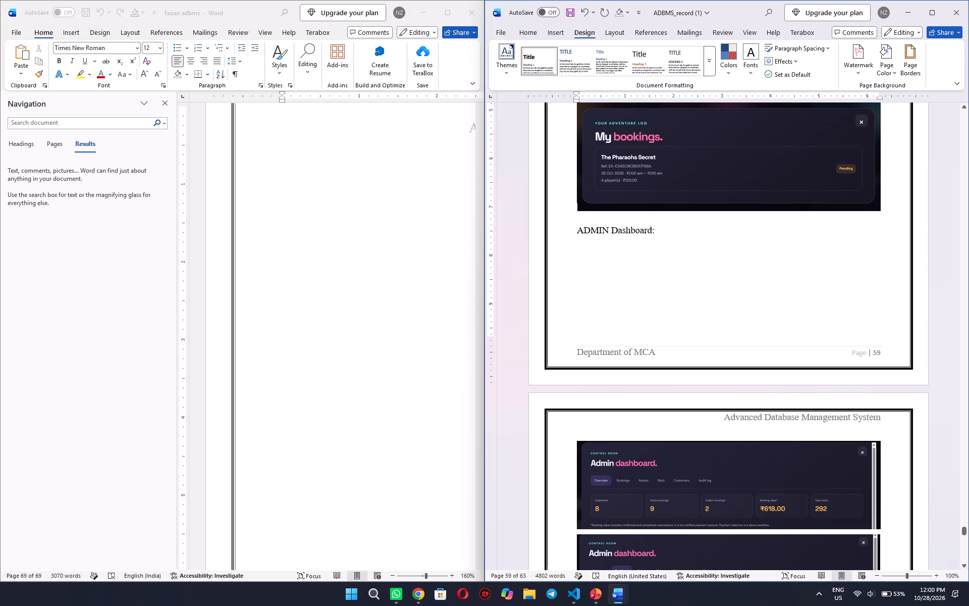
{"action": "left_click", "coordinate": [577, 233]}
{"action": "key", "text": "Return"}
{"action": "key", "text": "Return"}
{"action": "key", "text": "Return"}
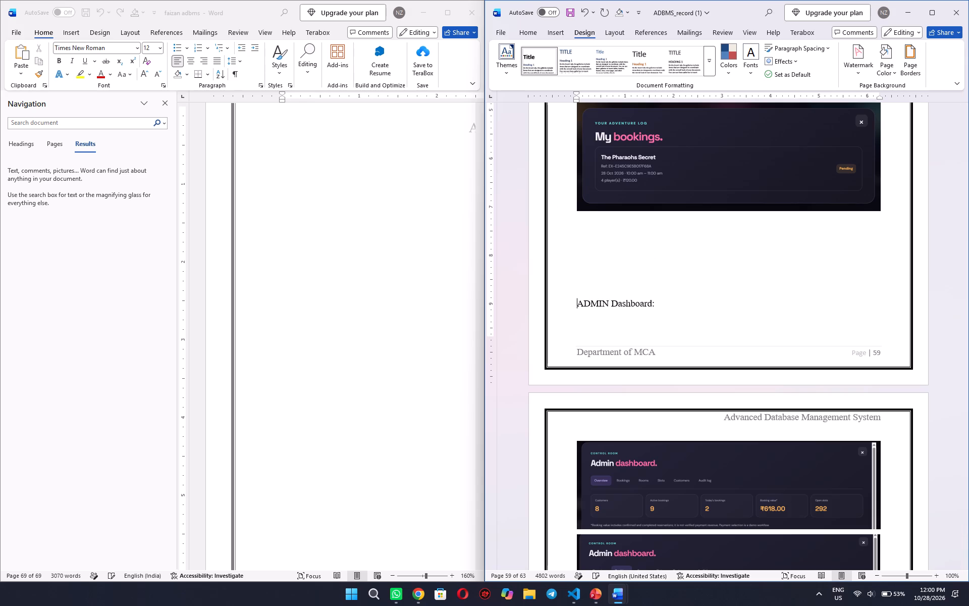
{"action": "key", "text": "Return"}
{"action": "key", "text": "Return"}
Insert one blank line above the 10. CONCLUSION heading to push it onto the next page with its text.
{"action": "scroll", "coordinate": [577, 233], "scroll_direction": "down", "scroll_amount": 14}
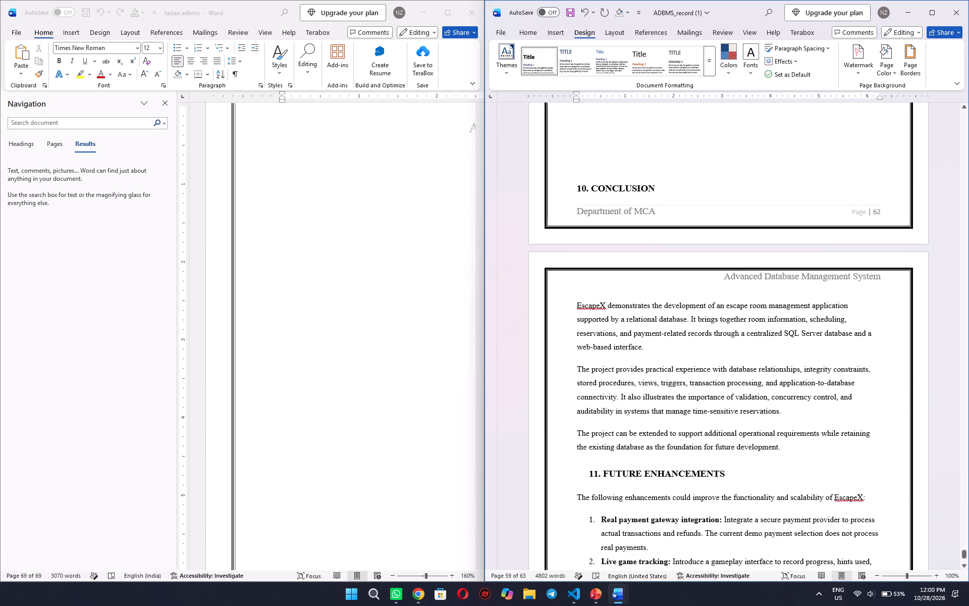
{"action": "left_click", "coordinate": [596, 170]}
{"action": "key", "text": "Return"}
Remove the blank last page after the 11. FUTURE ENHANCEMENTS list.
{"action": "scroll", "coordinate": [596, 170], "scroll_direction": "down", "scroll_amount": 6}
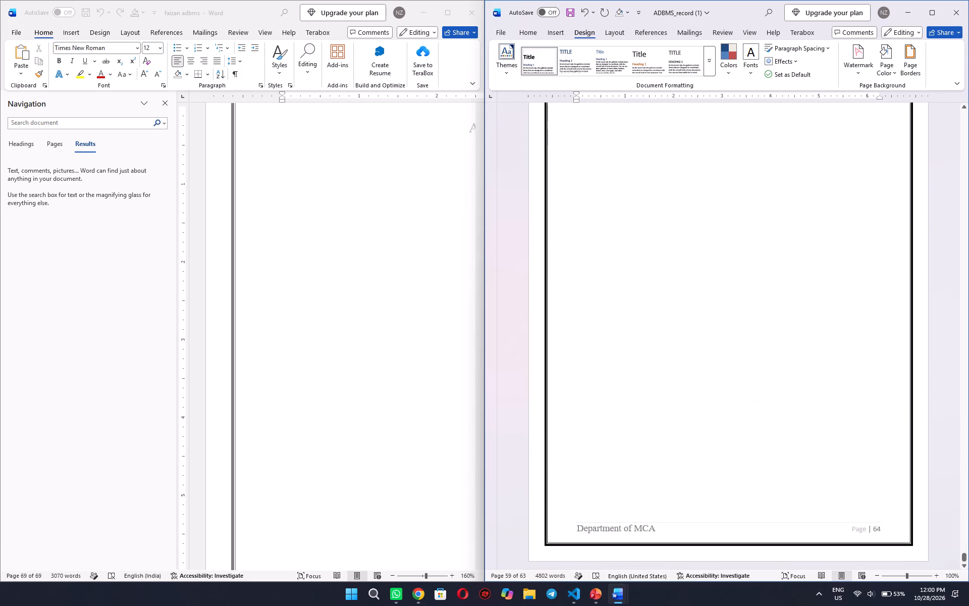
{"action": "scroll", "coordinate": [596, 170], "scroll_direction": "up", "scroll_amount": 7}
{"action": "scroll", "coordinate": [620, 332], "scroll_direction": "down", "scroll_amount": 7}
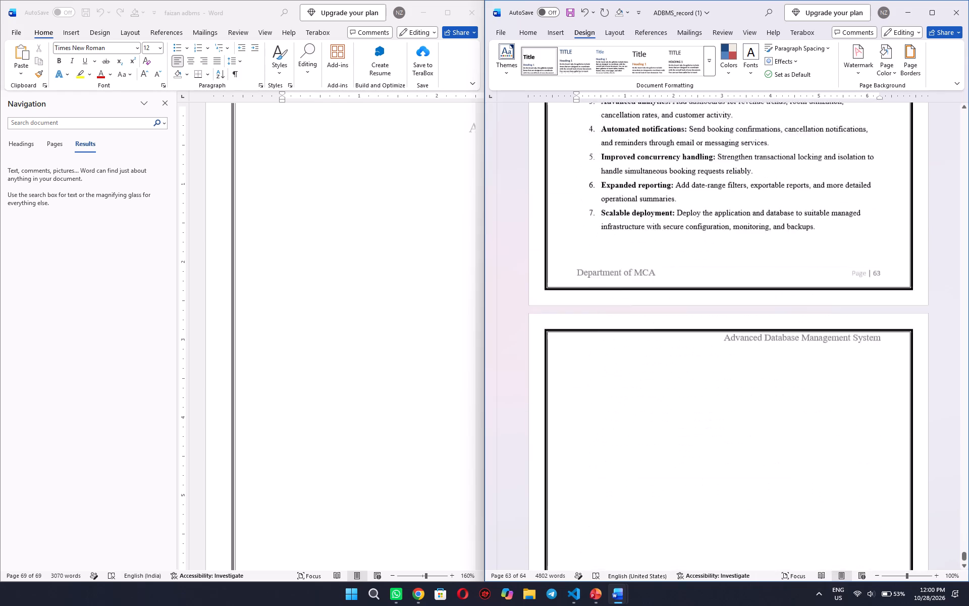
{"action": "left_click", "coordinate": [640, 307]}
{"action": "key", "text": "backslash"}
{"action": "key", "text": "BackSpace"}
{"action": "key", "text": "BackSpace"}
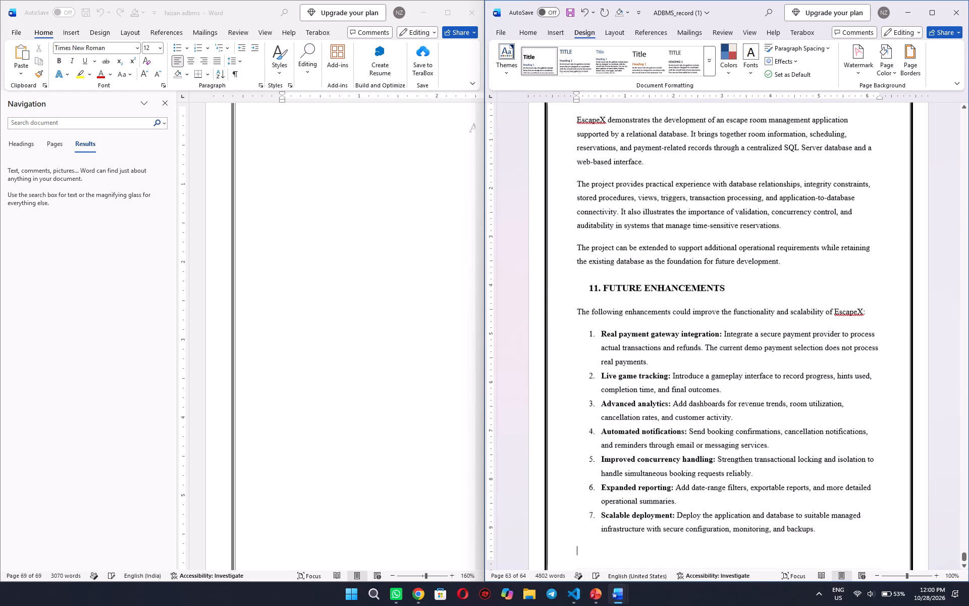
Open the footer of the PART B cover page for editing.
{"action": "scroll", "coordinate": [640, 307], "scroll_direction": "up", "scroll_amount": 14}
{"action": "scroll", "coordinate": [640, 307], "scroll_direction": "up", "scroll_amount": 12}
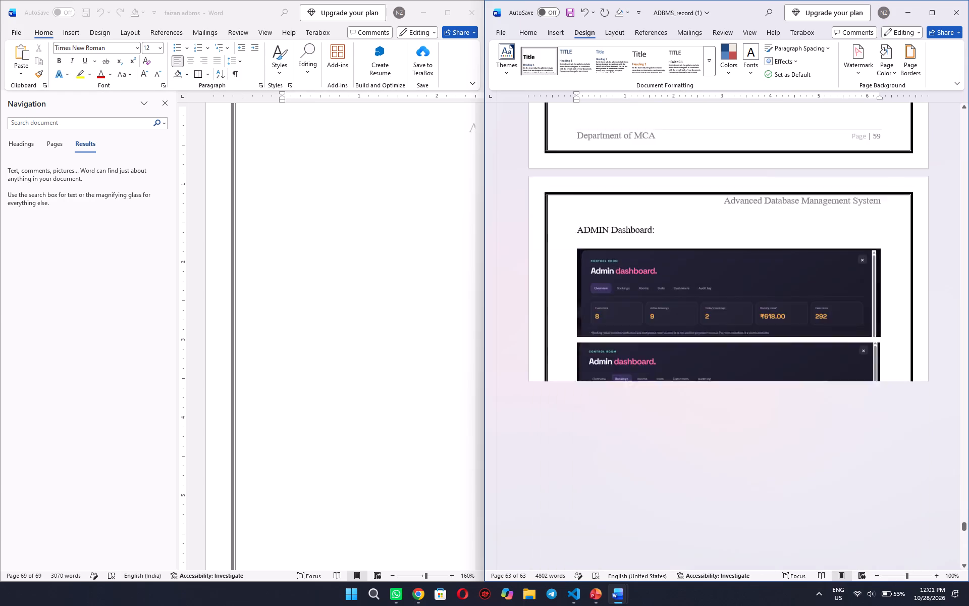
{"action": "scroll", "coordinate": [640, 307], "scroll_direction": "up", "scroll_amount": 8}
{"action": "scroll", "coordinate": [640, 307], "scroll_direction": "up", "scroll_amount": 20}
{"action": "scroll", "coordinate": [640, 307], "scroll_direction": "up", "scroll_amount": 15}
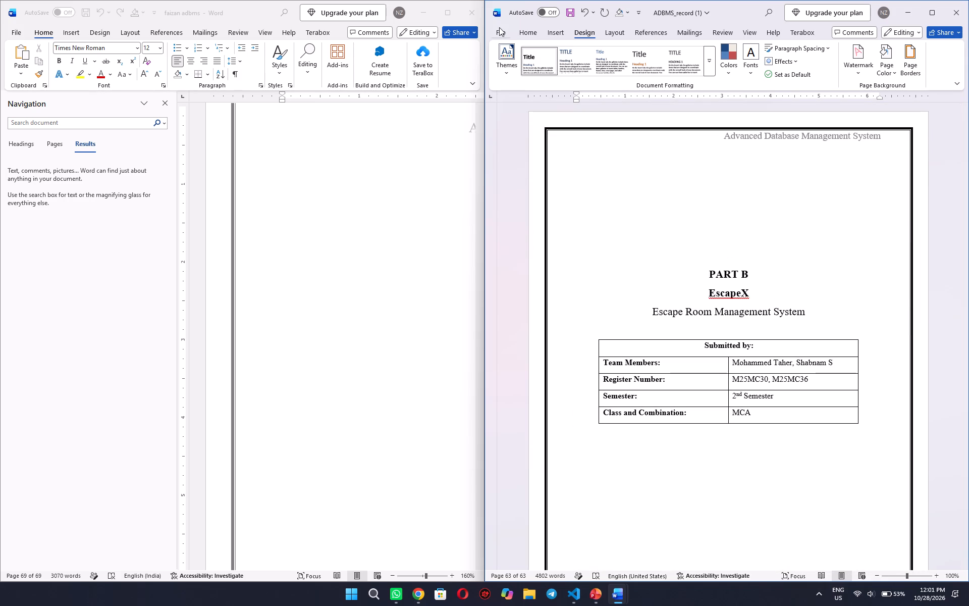
{"action": "scroll", "coordinate": [656, 409], "scroll_direction": "down", "scroll_amount": 1}
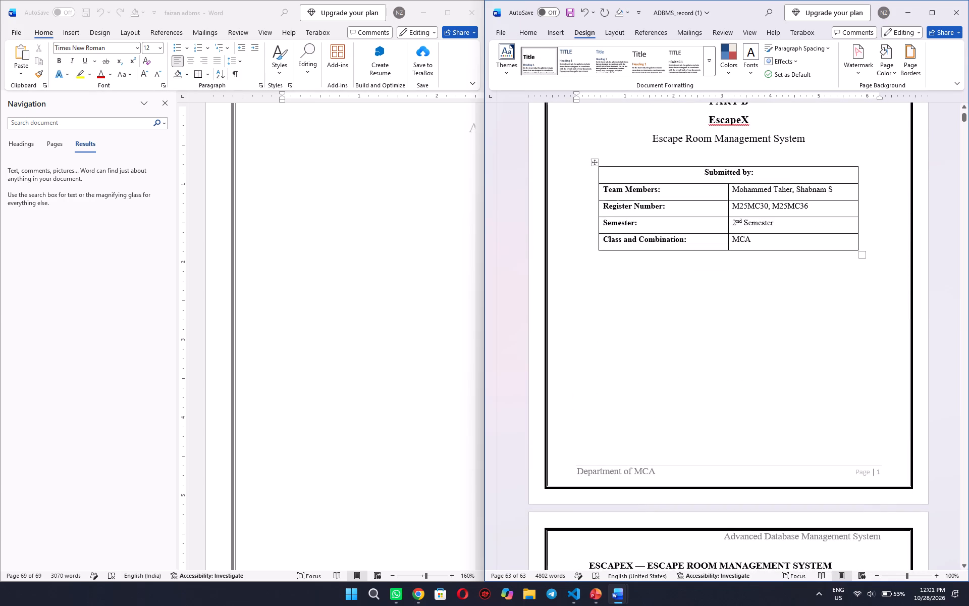
{"action": "double_click", "coordinate": [720, 469]}
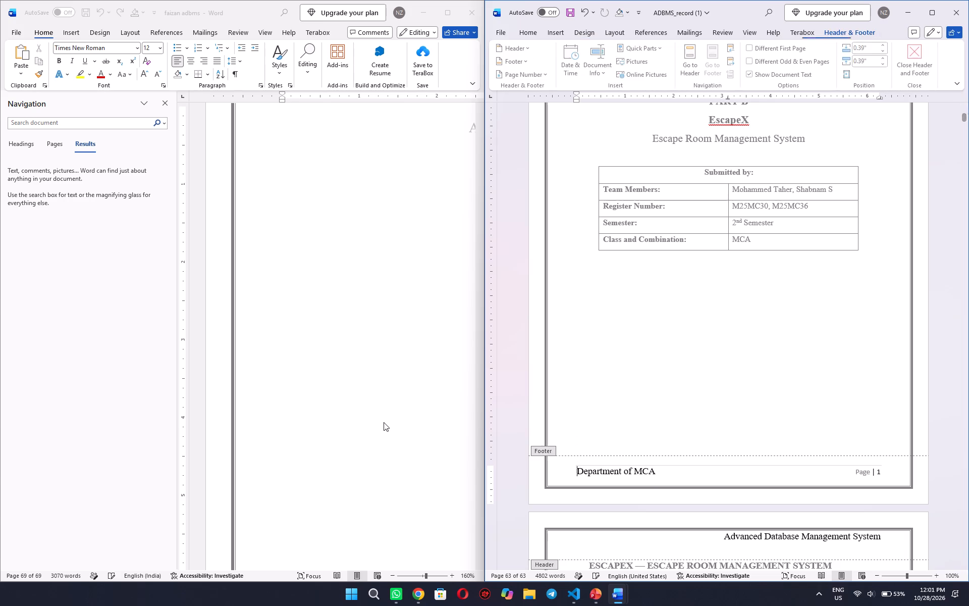
Switch to the faizan adbms document and delete the empty paragraphs after the final MongoDB output to remove its blank last page.
{"action": "left_click", "coordinate": [384, 422]}
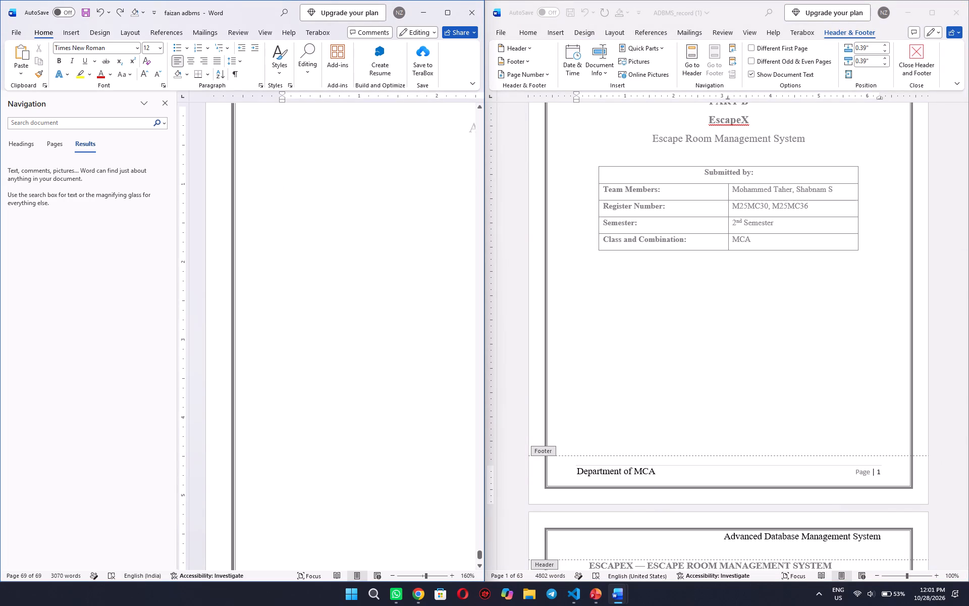
{"action": "scroll", "coordinate": [353, 412], "scroll_direction": "left", "scroll_amount": 2}
{"action": "scroll", "coordinate": [353, 412], "scroll_direction": "down", "scroll_amount": 7, "text": "ctrl"}
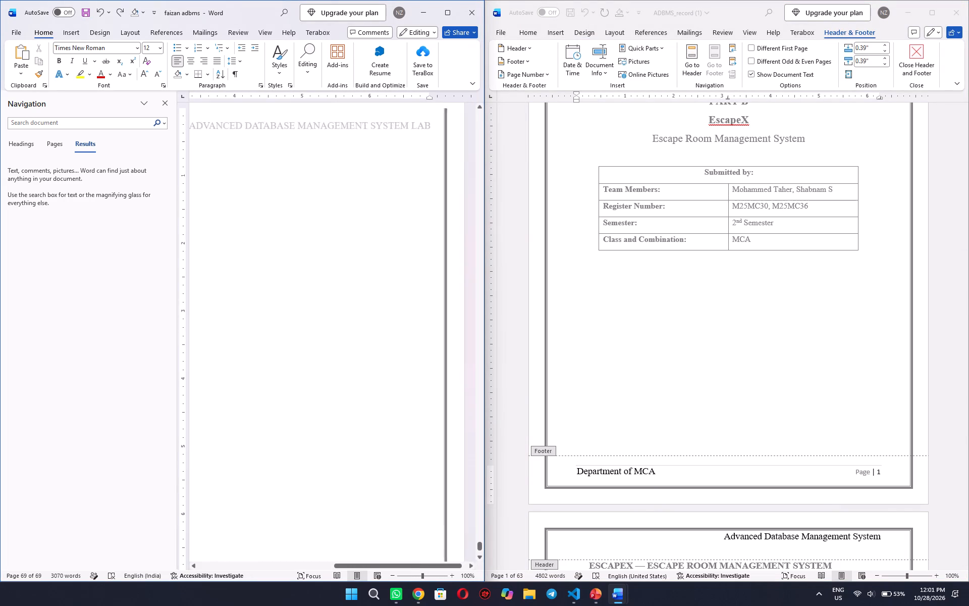
{"action": "scroll", "coordinate": [353, 412], "scroll_direction": "down", "scroll_amount": 5, "text": "ctrl"}
{"action": "key", "text": "BackSpace"}
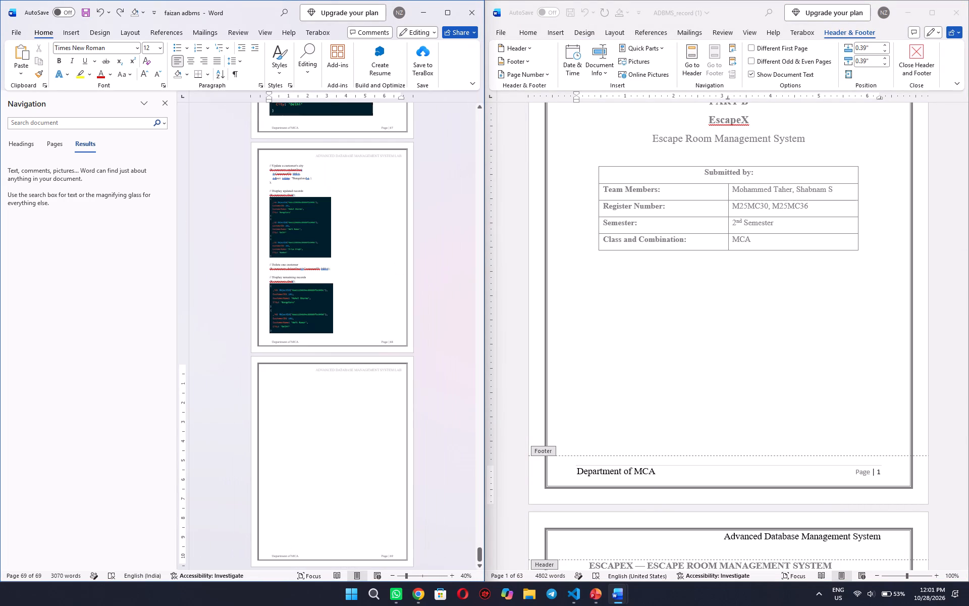
{"action": "key", "text": "BackSpace"}
{"action": "key", "text": "BackSpace"}
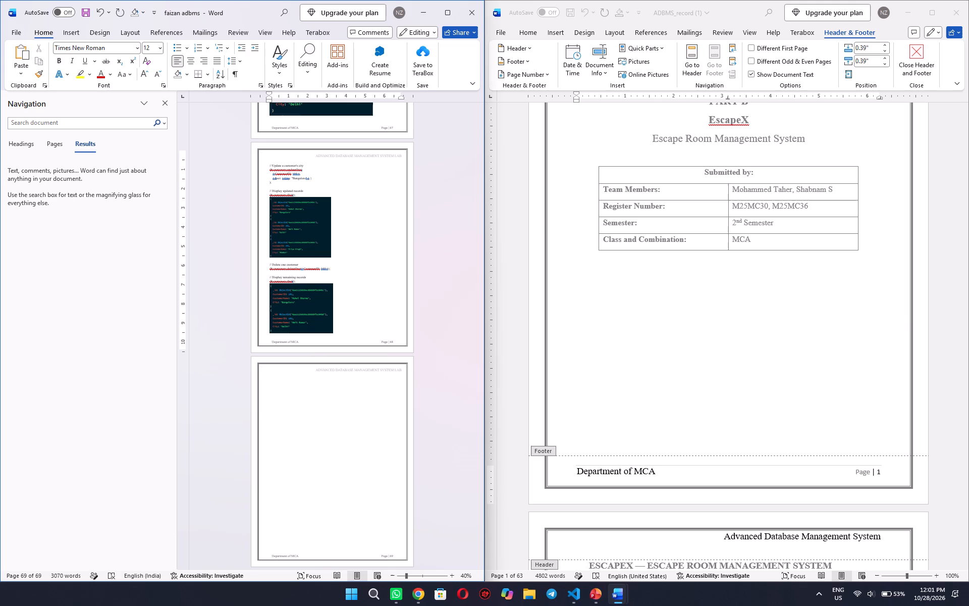
{"action": "key", "text": "Delete"}
{"action": "key", "text": "Delete"}
{"action": "key", "text": "Delete"}
{"action": "key", "text": "Delete"}
{"action": "scroll", "coordinate": [353, 412], "scroll_direction": "up", "scroll_amount": 1}
{"action": "left_click", "coordinate": [375, 383]}
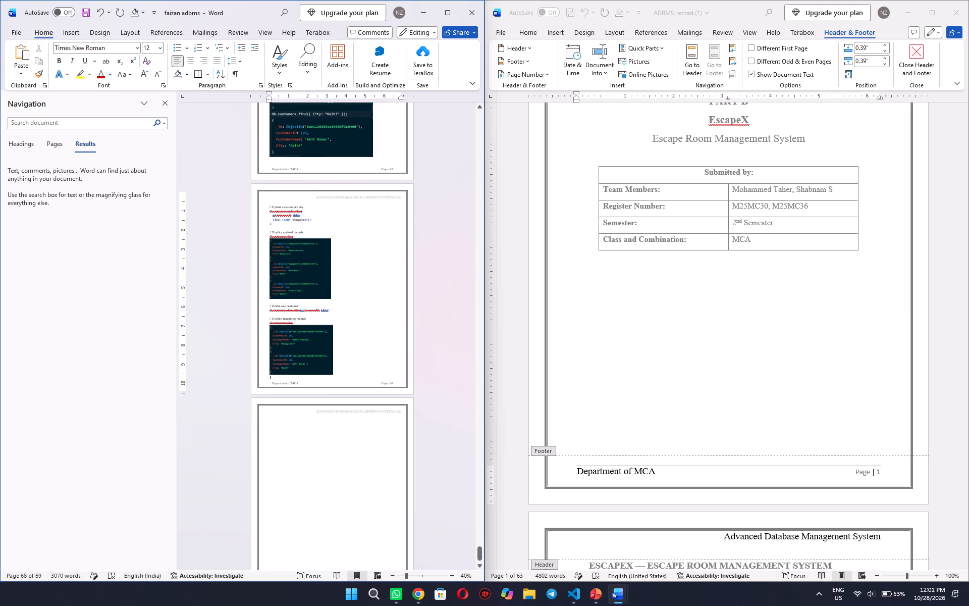
{"action": "left_click", "coordinate": [367, 375]}
{"action": "key", "text": "Delete"}
{"action": "key", "text": "Delete"}
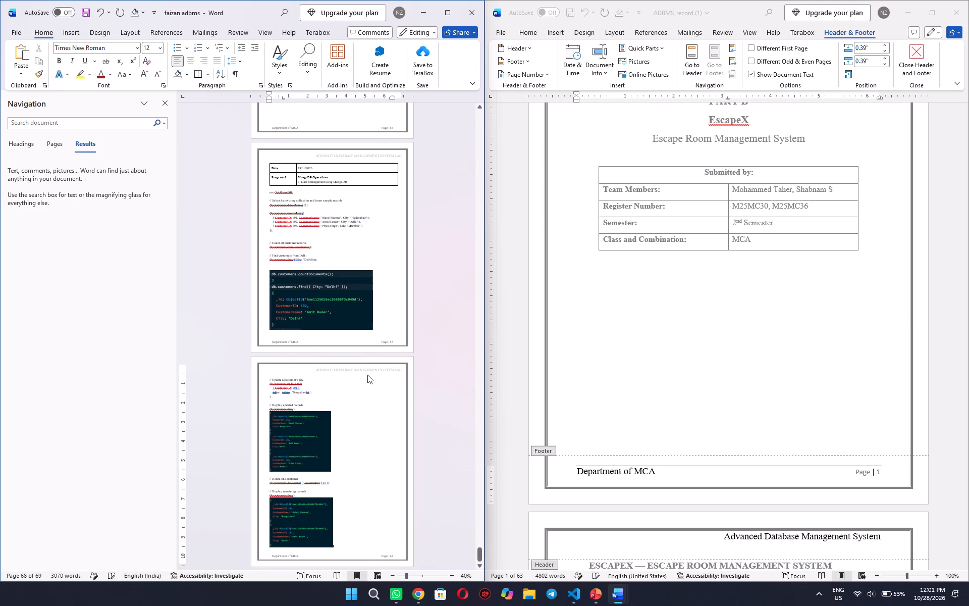
Set the EscapeX report's page numbering to start at 69, following on from the lab manual's last page, and leave the footer.
{"action": "scroll", "coordinate": [362, 519], "scroll_direction": "up", "scroll_amount": 4, "text": "ctrl"}
{"action": "scroll", "coordinate": [362, 519], "scroll_direction": "down", "scroll_amount": 4}
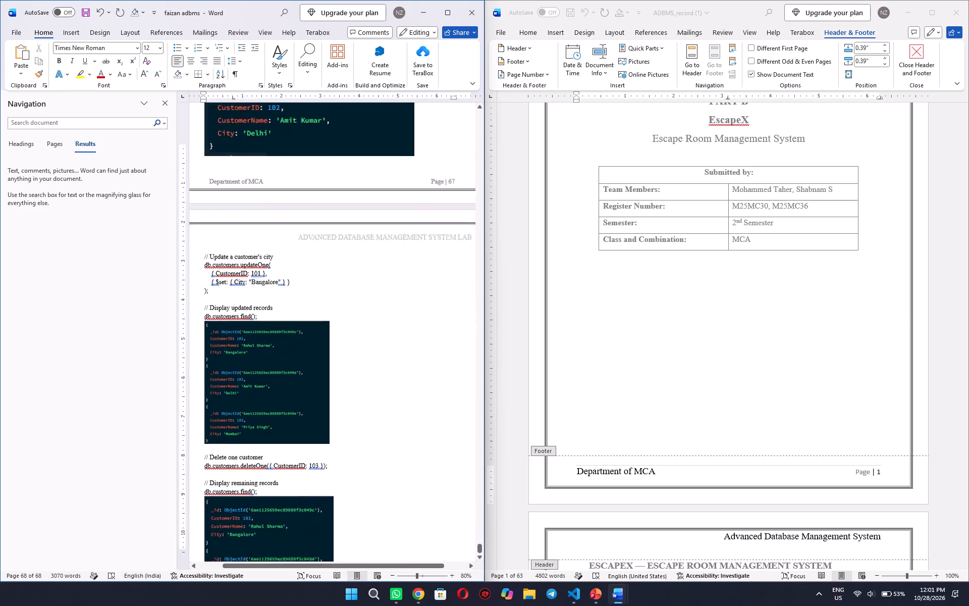
{"action": "scroll", "coordinate": [362, 519], "scroll_direction": "down", "scroll_amount": 1}
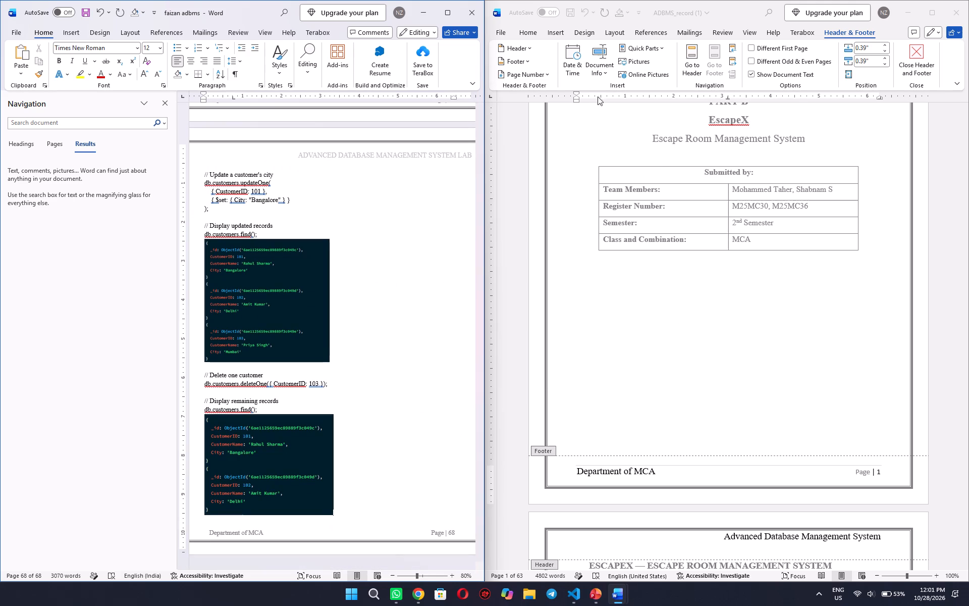
{"action": "left_click", "coordinate": [545, 76]}
{"action": "left_click", "coordinate": [545, 76]}
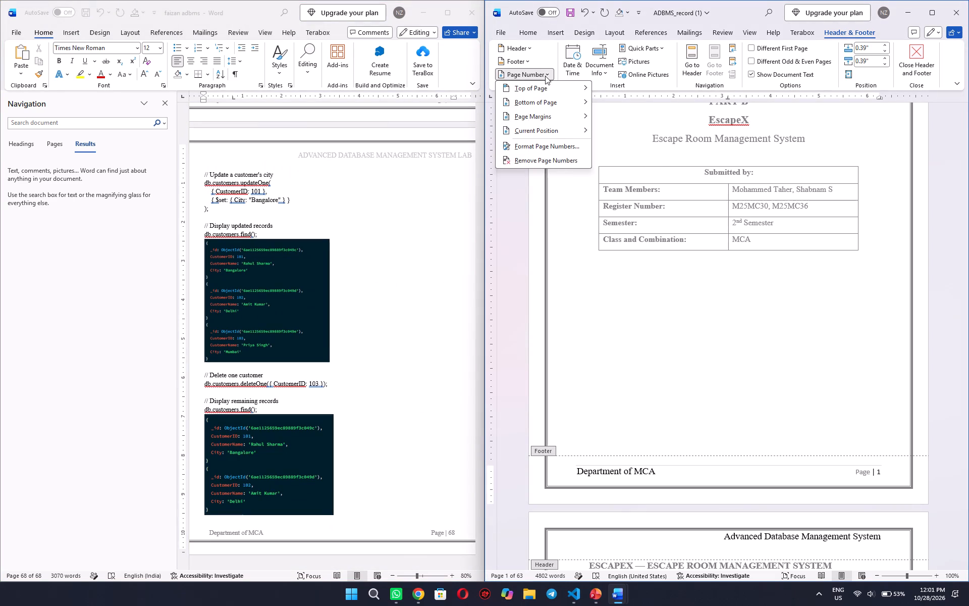
{"action": "left_click", "coordinate": [549, 143]}
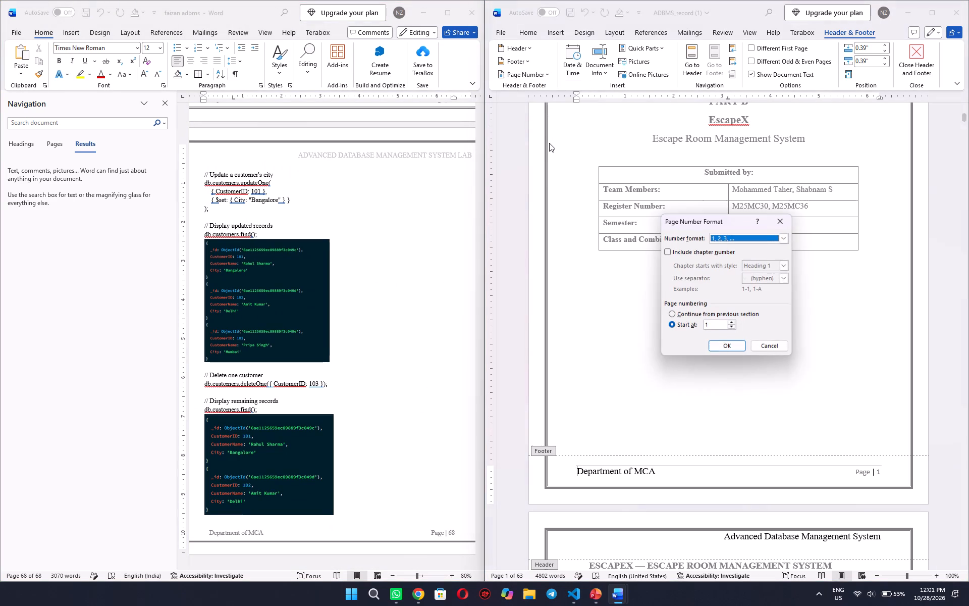
{"action": "left_click", "coordinate": [711, 324]}
{"action": "key", "text": "BackSpace"}
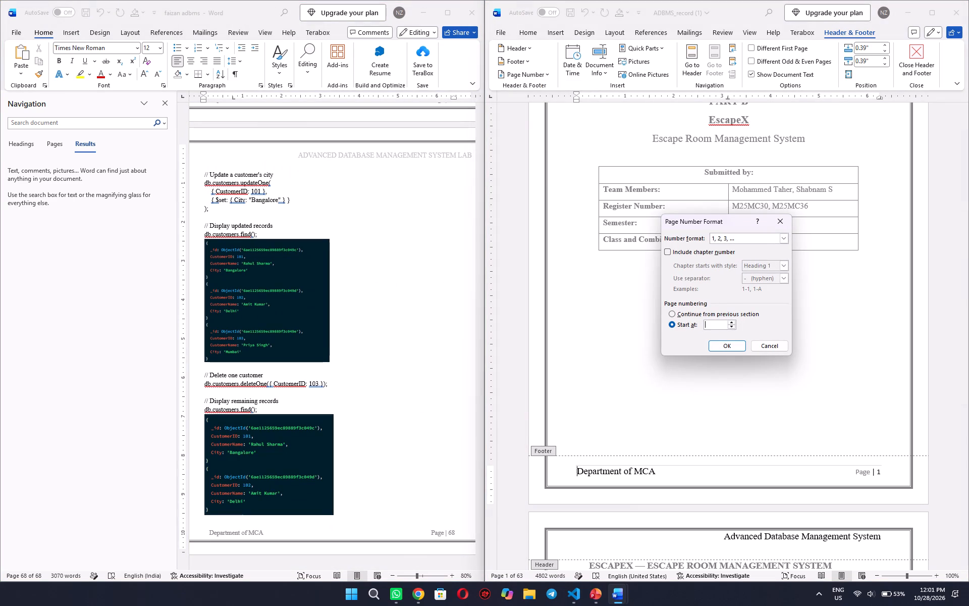
{"action": "type", "text": "69"}
{"action": "key", "text": "Return"}
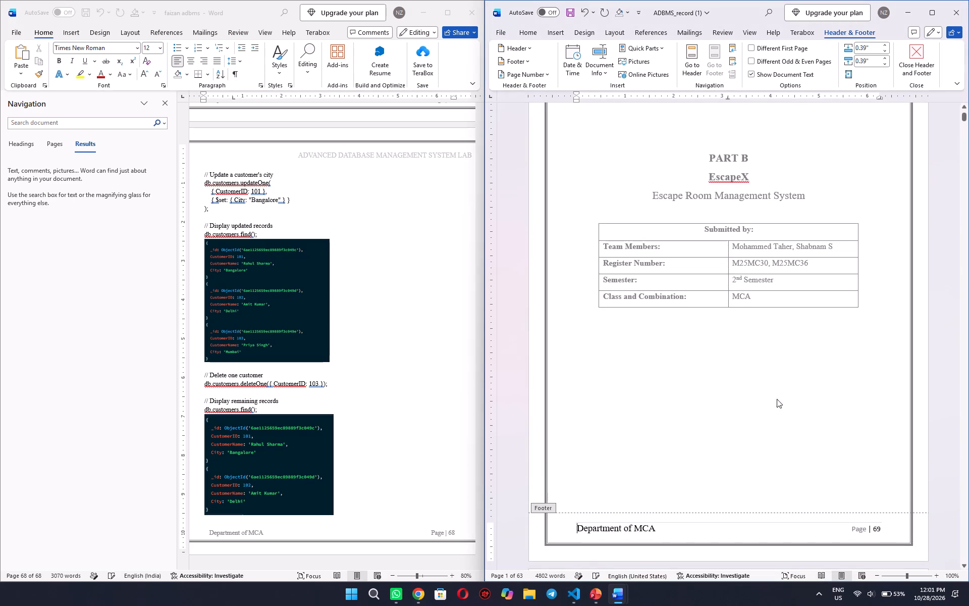
{"action": "scroll", "coordinate": [814, 443], "scroll_direction": "down", "scroll_amount": 6}
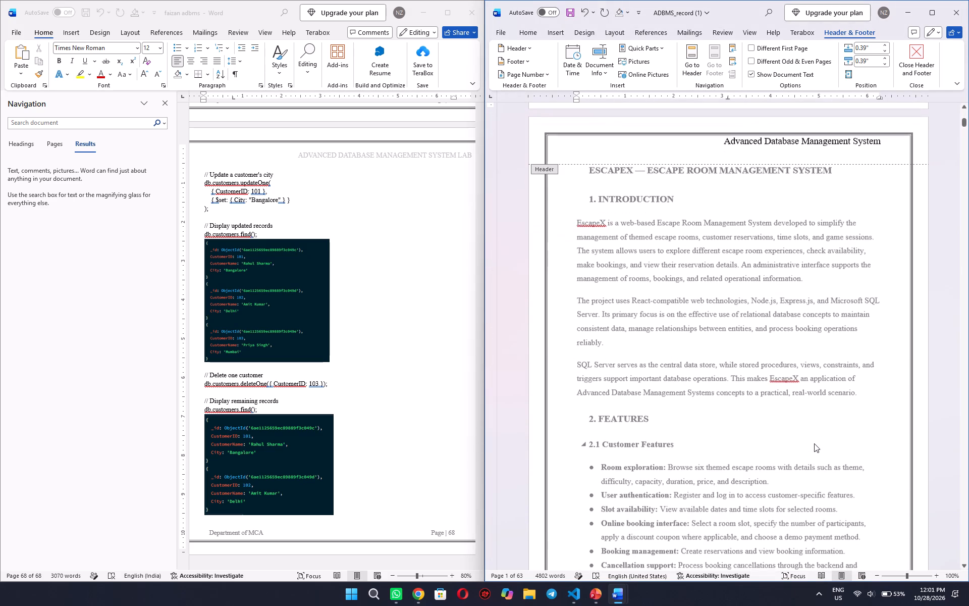
{"action": "scroll", "coordinate": [814, 443], "scroll_direction": "down", "scroll_amount": 5}
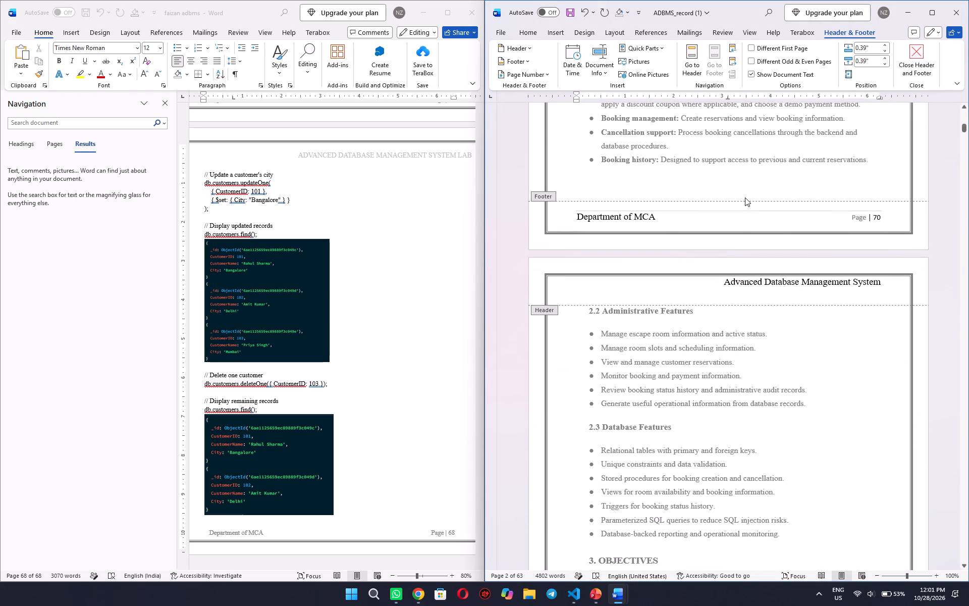
{"action": "double_click", "coordinate": [745, 197]}
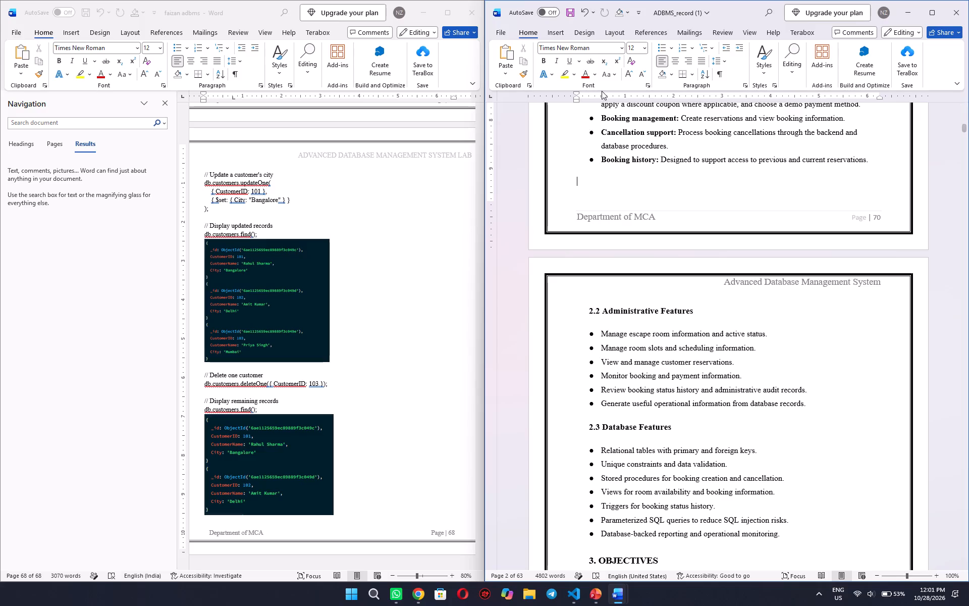
Save the EscapeX report to the Desktop under the new name taher adbms report.docx.
{"action": "left_click", "coordinate": [501, 30]}
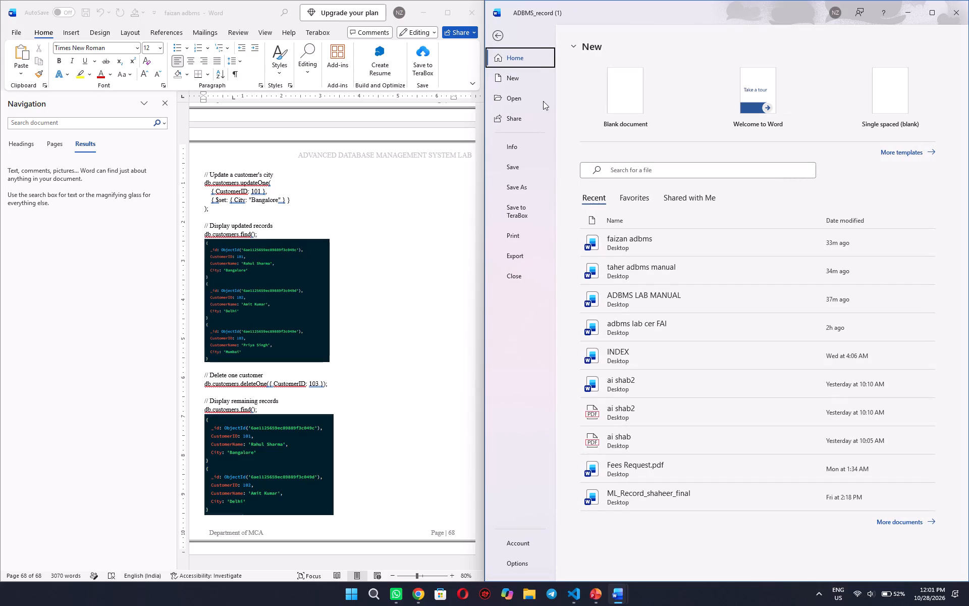
{"action": "left_click", "coordinate": [520, 188]}
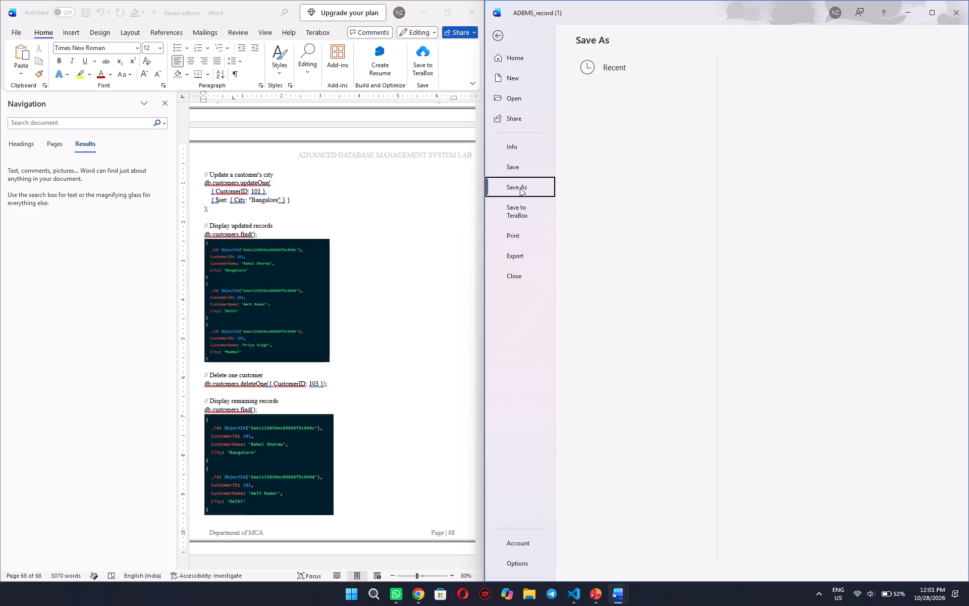
{"action": "left_click", "coordinate": [660, 225]}
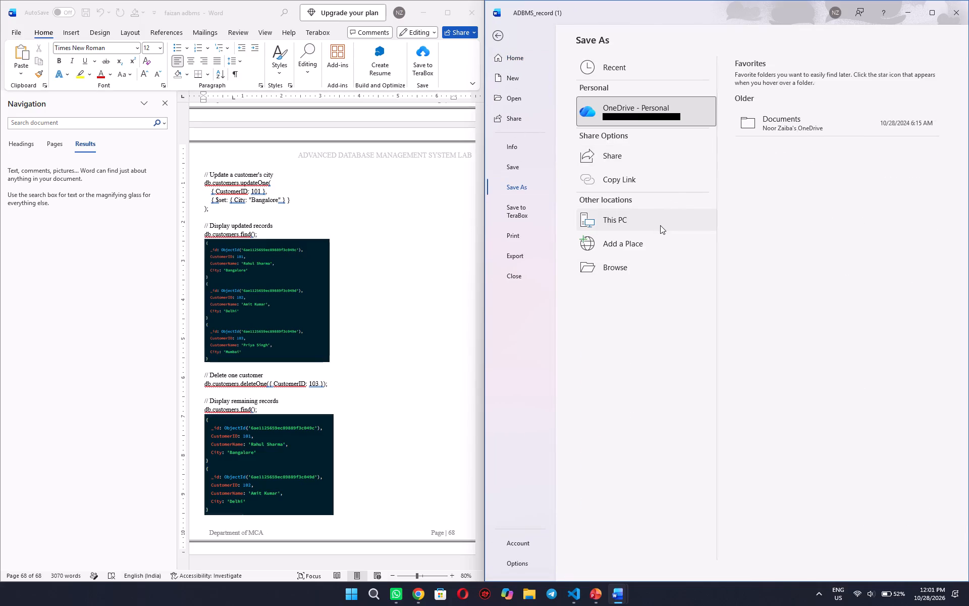
{"action": "left_click", "coordinate": [786, 119]}
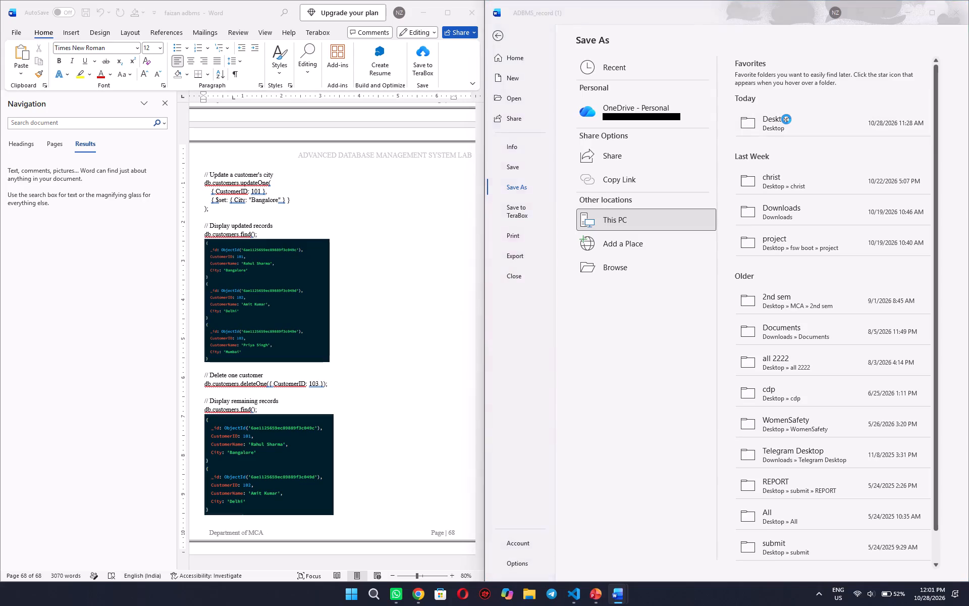
{"action": "type", "text": "taher"}
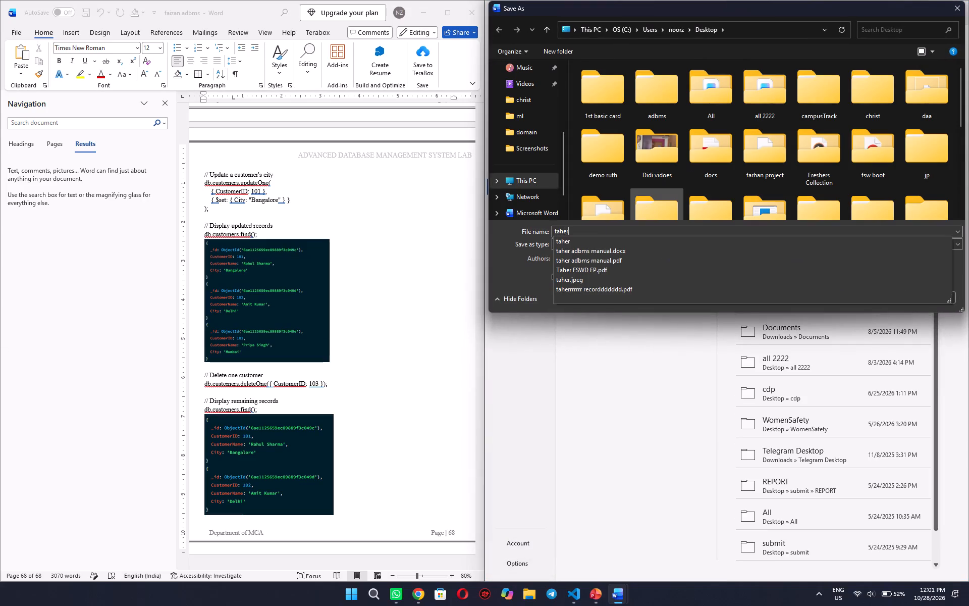
{"action": "key", "text": "Down"}
{"action": "key", "text": "Down"}
{"action": "key", "text": "Left"}
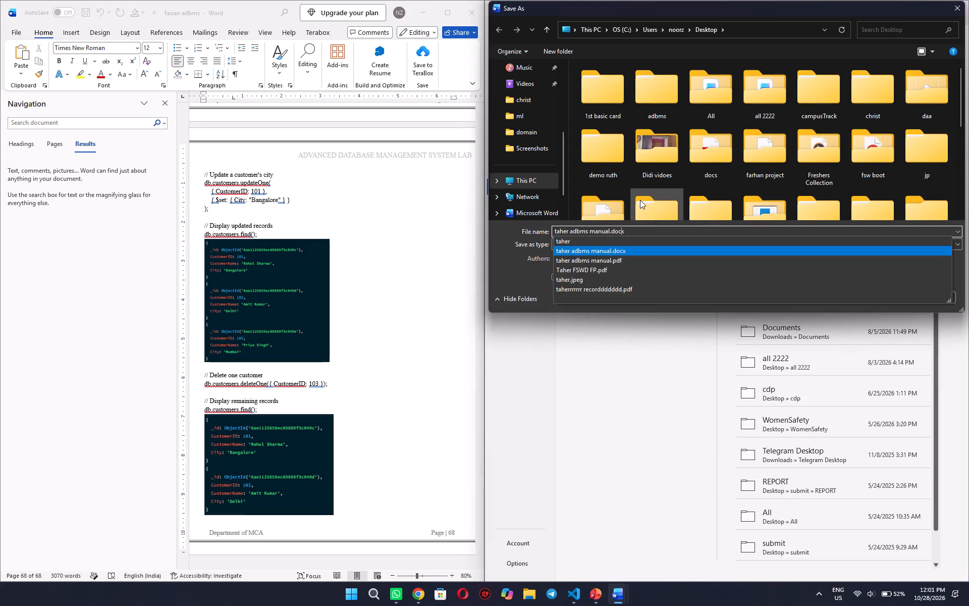
{"action": "key", "text": "Left"}
{"action": "key", "text": "Left"}
{"action": "key", "text": "Left"}
{"action": "key", "text": "Left"}
{"action": "key", "text": "ctrl+shift+Left"}
{"action": "type", "text": "report"}
{"action": "key", "text": "Return"}
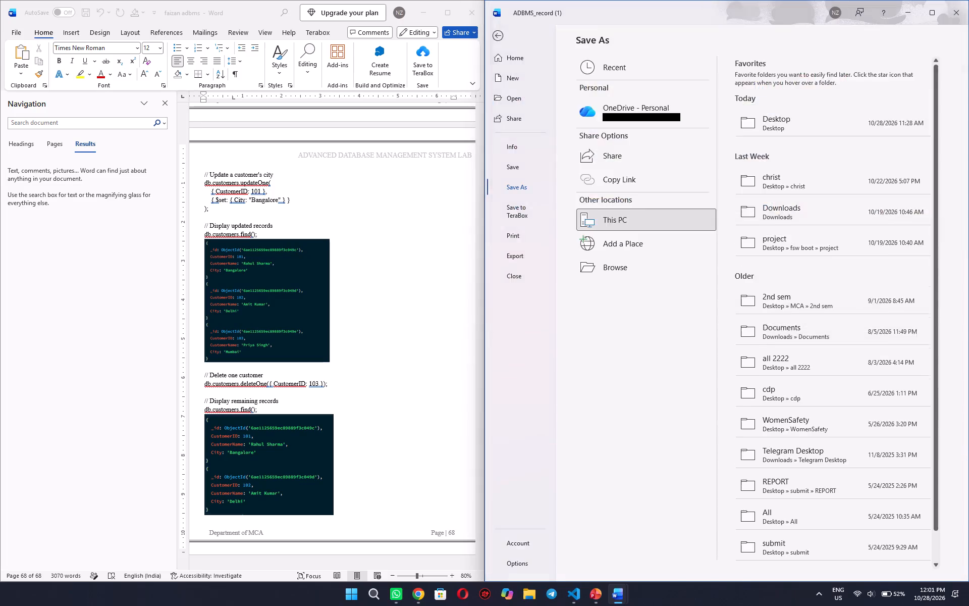
Export the EscapeX report as a PDF named taher adbms report on the Desktop, check its opening pages and close the PDF.
{"action": "left_click", "coordinate": [501, 33]}
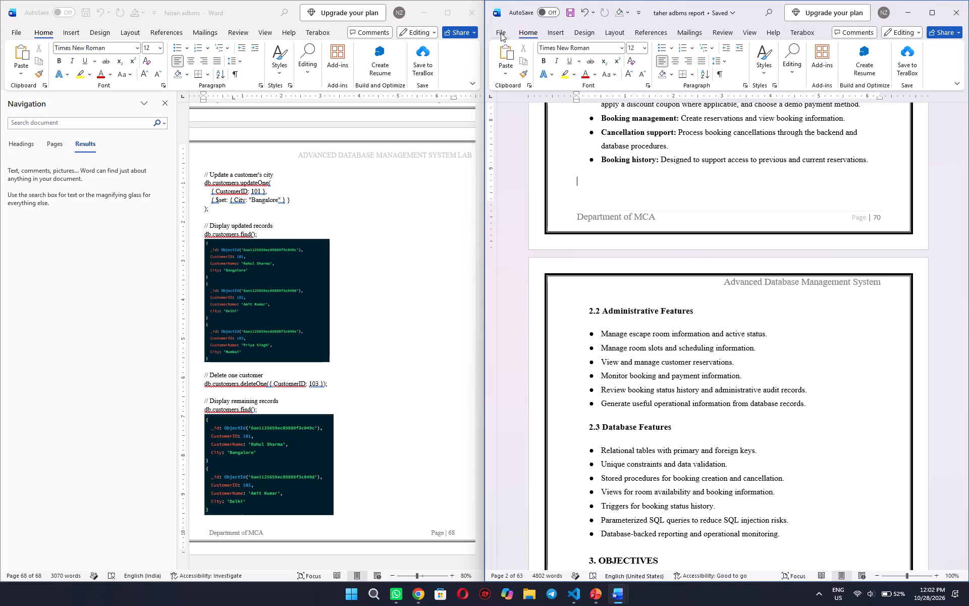
{"action": "left_click", "coordinate": [532, 184]}
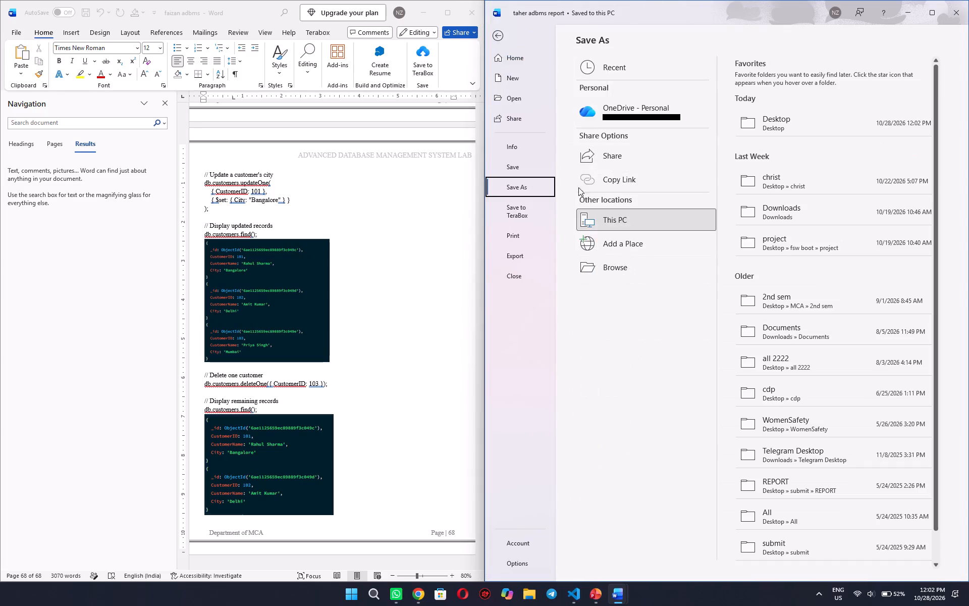
{"action": "left_click", "coordinate": [634, 210]}
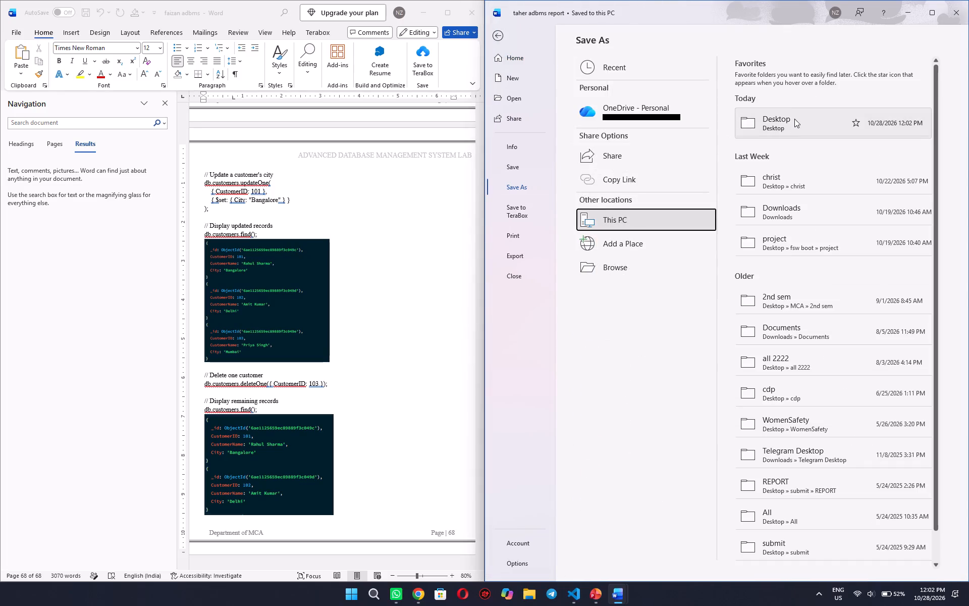
{"action": "left_click", "coordinate": [794, 119]}
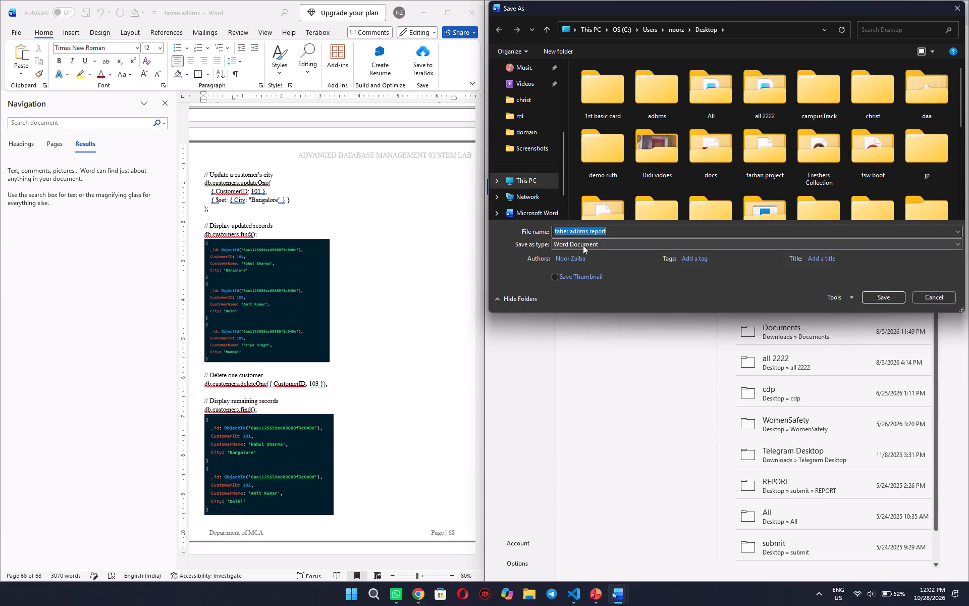
{"action": "left_click", "coordinate": [583, 245]}
{"action": "left_click", "coordinate": [572, 297]}
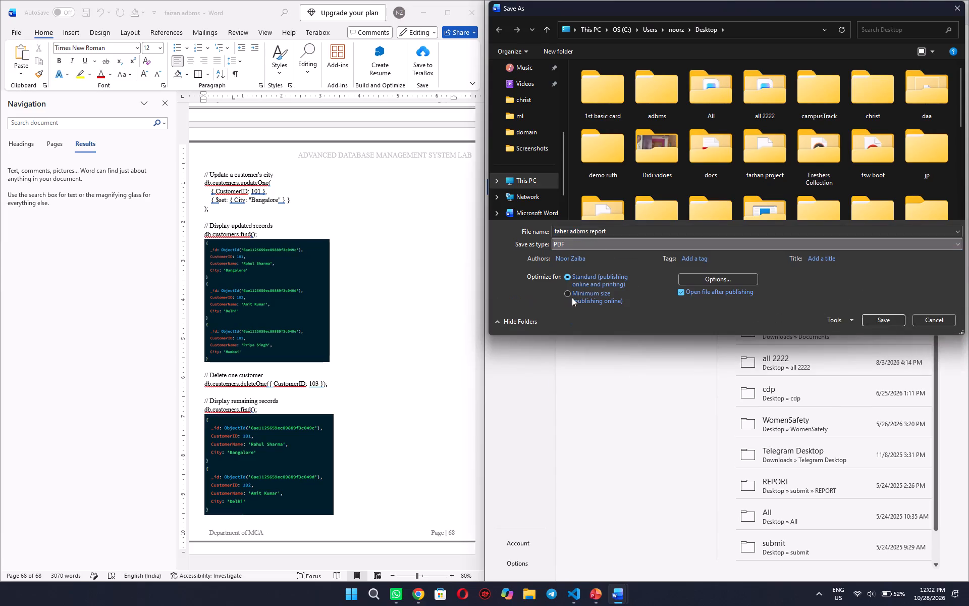
{"action": "left_click", "coordinate": [885, 319]}
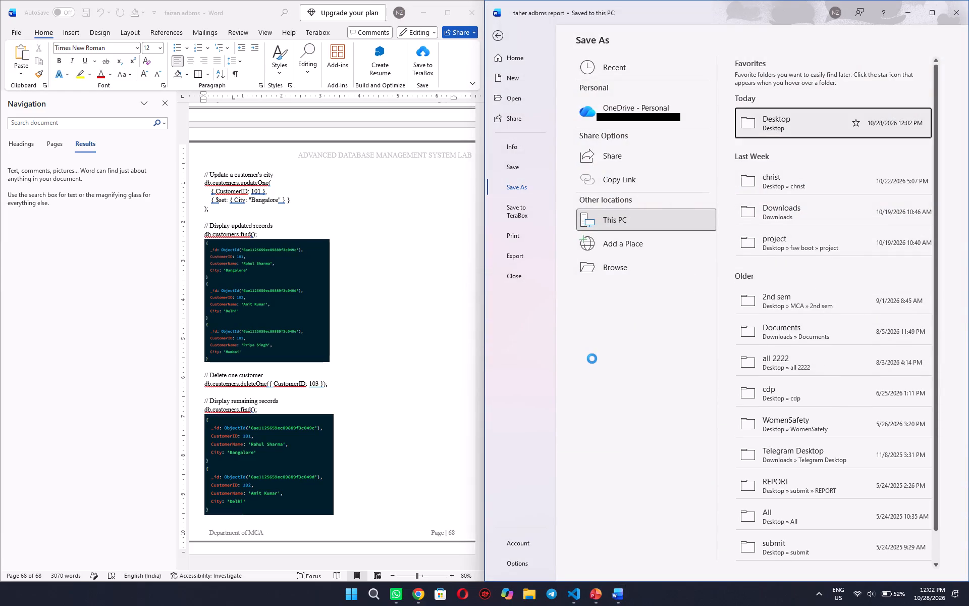
{"action": "left_click", "coordinate": [426, 297]}
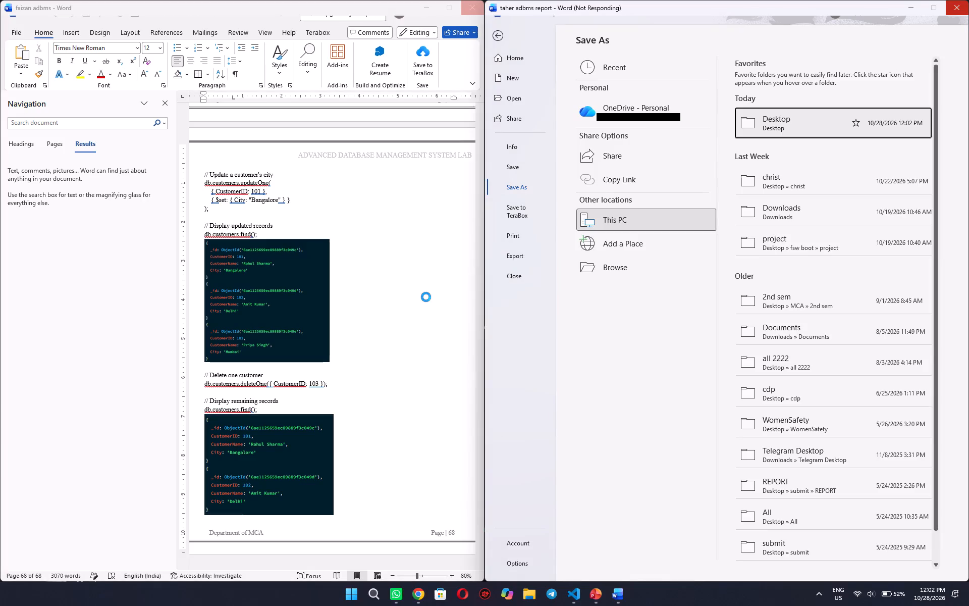
{"action": "left_click", "coordinate": [414, 332]}
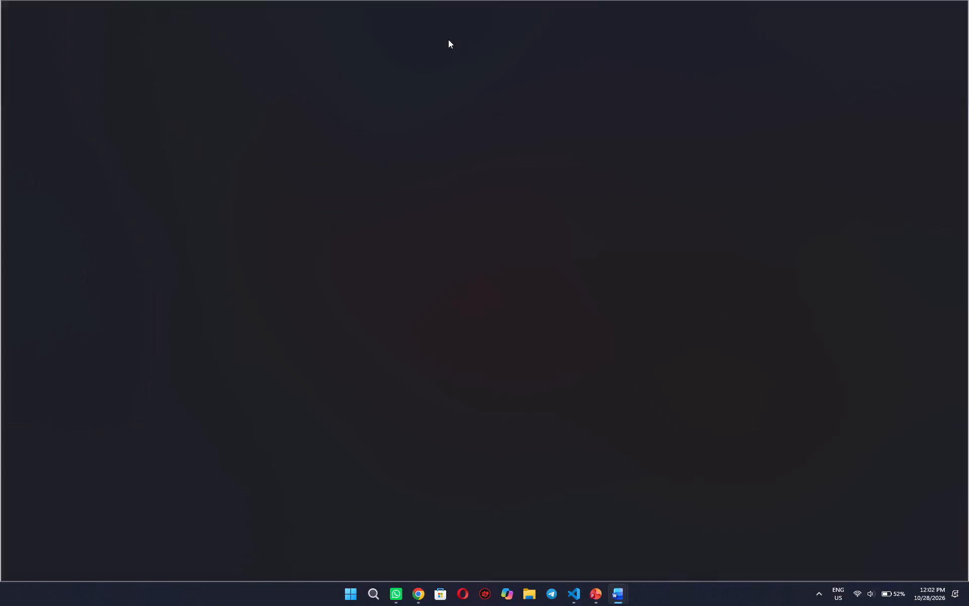
{"action": "left_click", "coordinate": [524, 202]}
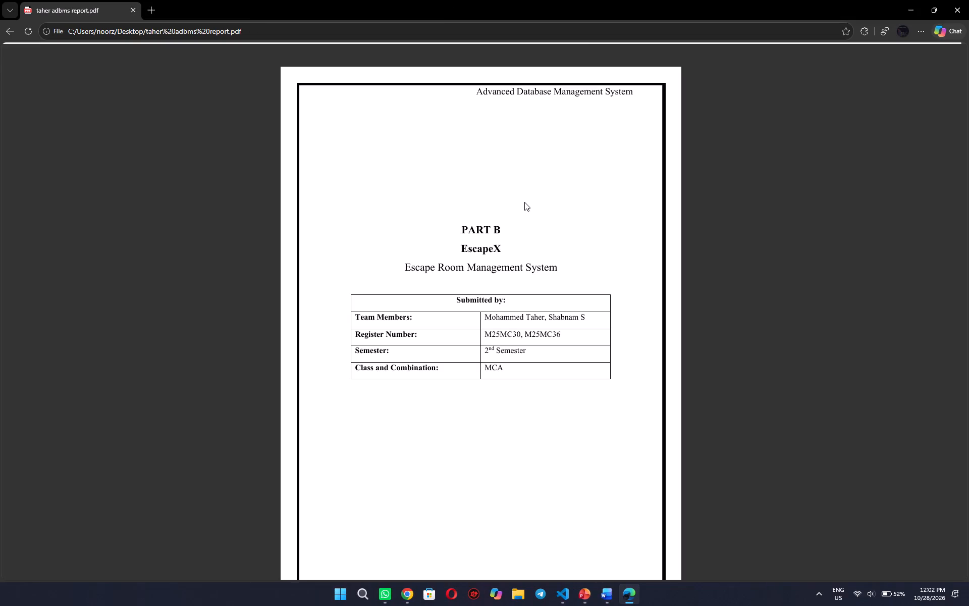
{"action": "scroll", "coordinate": [524, 202], "scroll_direction": "down", "scroll_amount": 3}
{"action": "scroll", "coordinate": [598, 274], "scroll_direction": "down", "scroll_amount": 2}
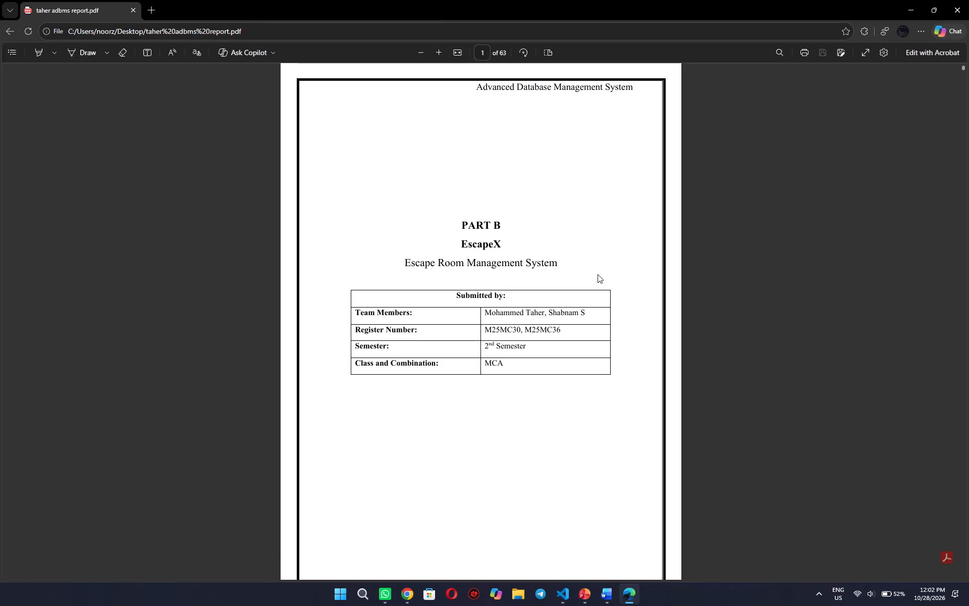
{"action": "scroll", "coordinate": [598, 274], "scroll_direction": "down", "scroll_amount": 20}
{"action": "scroll", "coordinate": [598, 274], "scroll_direction": "down", "scroll_amount": 1}
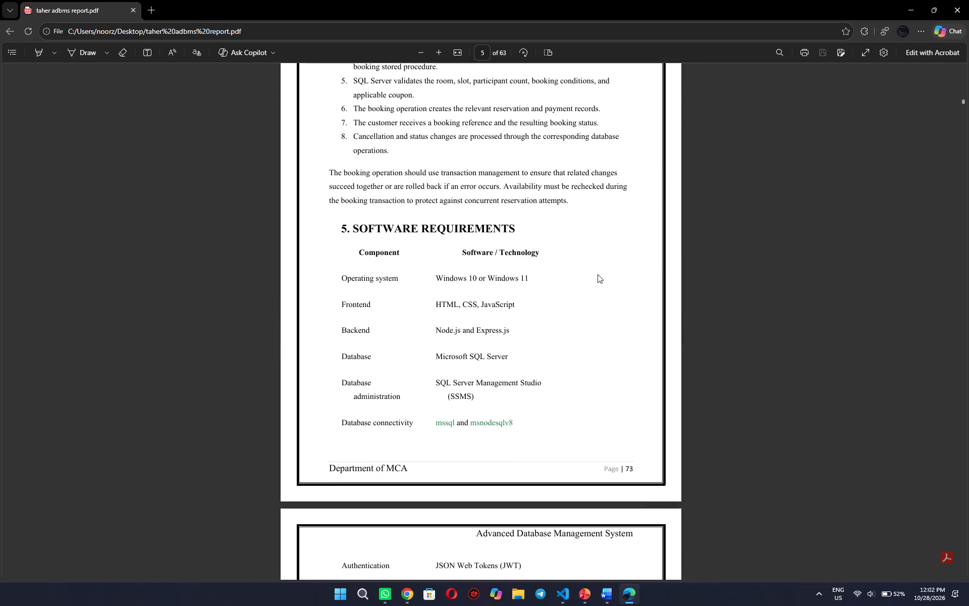
{"action": "key", "text": "alt+F4"}
Switch to the faizan adbms document in a maximised window and look through its pages from the last back to the first.
{"action": "left_click", "coordinate": [435, 262]}
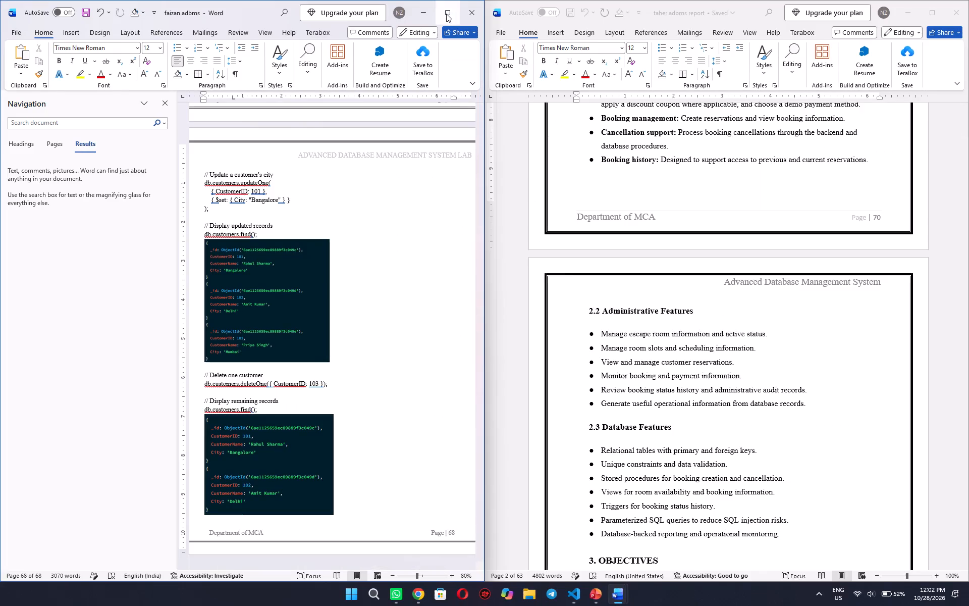
{"action": "left_click", "coordinate": [446, 14]}
{"action": "scroll", "coordinate": [545, 282], "scroll_direction": "up", "scroll_amount": 1}
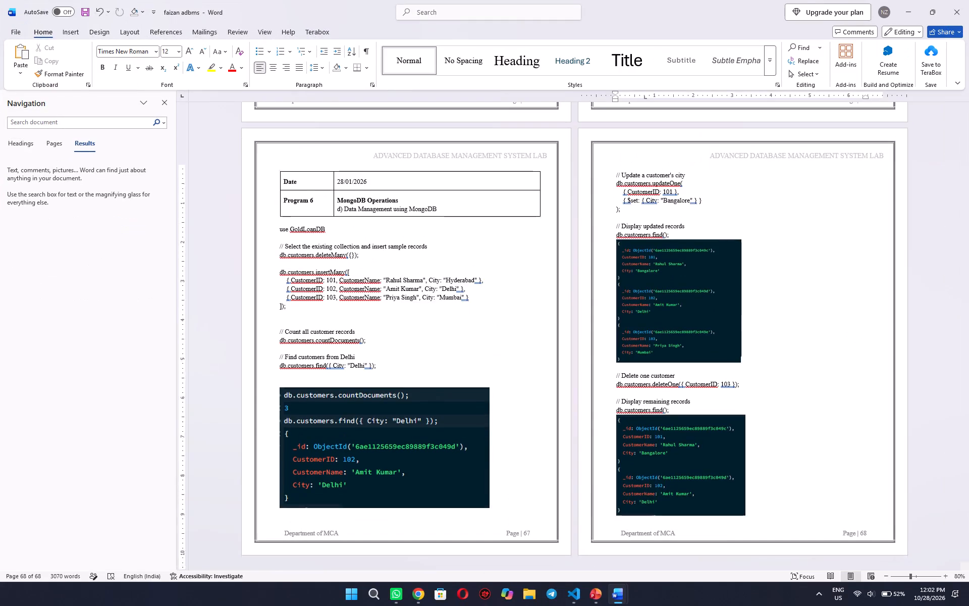
{"action": "scroll", "coordinate": [545, 282], "scroll_direction": "up", "scroll_amount": 6}
{"action": "scroll", "coordinate": [545, 282], "scroll_direction": "up", "scroll_amount": 20}
{"action": "scroll", "coordinate": [545, 282], "scroll_direction": "up", "scroll_amount": 20}
{"action": "scroll", "coordinate": [545, 282], "scroll_direction": "up", "scroll_amount": 20}
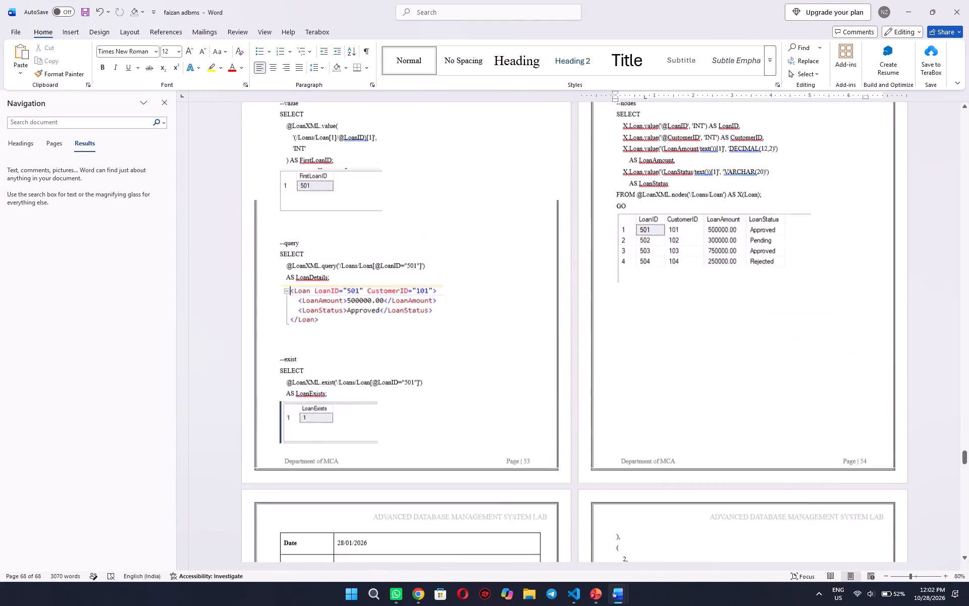
{"action": "scroll", "coordinate": [545, 282], "scroll_direction": "up", "scroll_amount": 10}
{"action": "scroll", "coordinate": [545, 282], "scroll_direction": "up", "scroll_amount": 20}
{"action": "scroll", "coordinate": [545, 282], "scroll_direction": "up", "scroll_amount": 20}
{"action": "scroll", "coordinate": [545, 282], "scroll_direction": "up", "scroll_amount": 20}
{"action": "scroll", "coordinate": [545, 282], "scroll_direction": "down", "scroll_amount": 9}
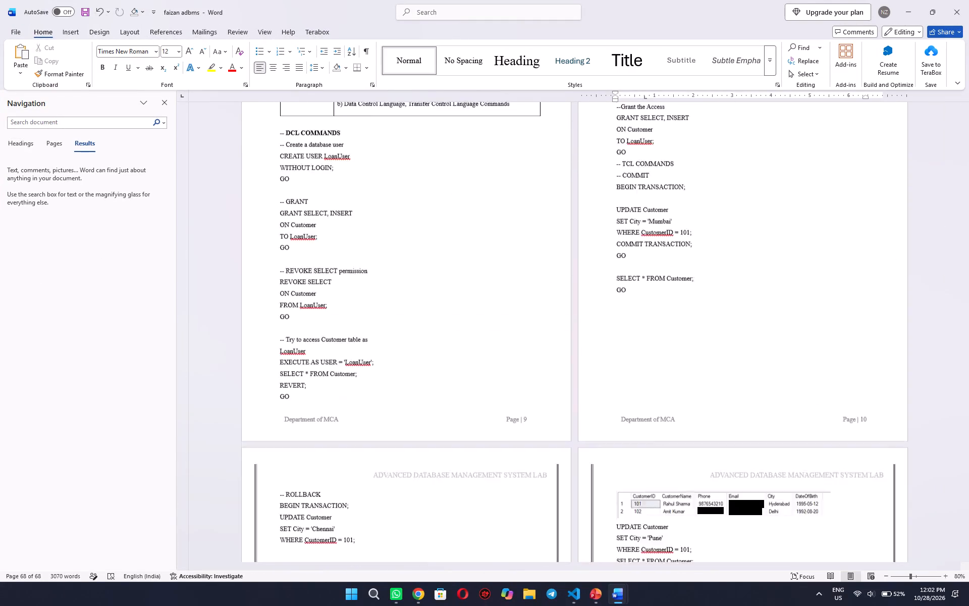
{"action": "scroll", "coordinate": [545, 282], "scroll_direction": "up", "scroll_amount": 20}
{"action": "scroll", "coordinate": [545, 282], "scroll_direction": "up", "scroll_amount": 20}
{"action": "scroll", "coordinate": [545, 282], "scroll_direction": "up", "scroll_amount": 20}
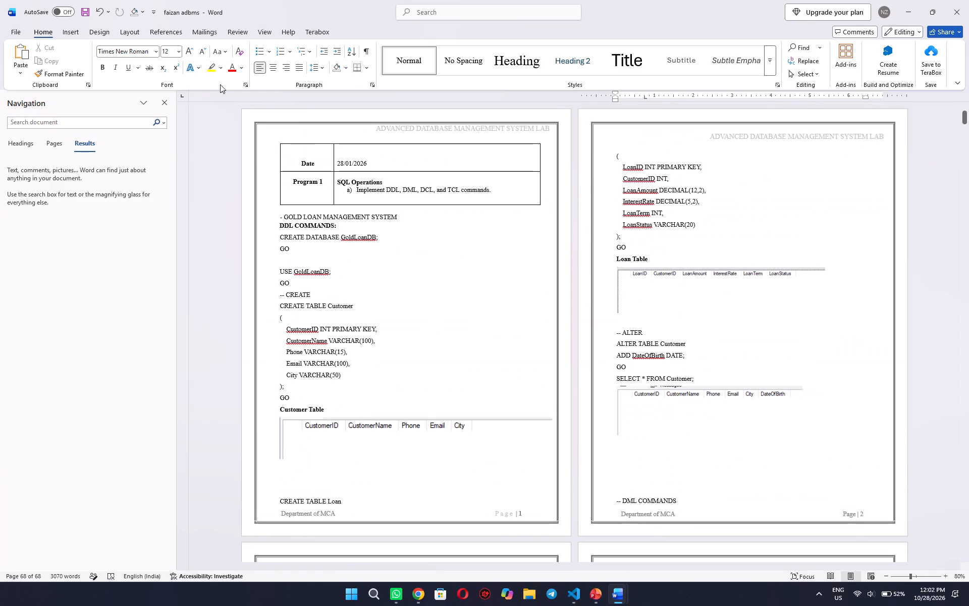
Save the faizan adbms document to the Desktop as taher adbms manual, replacing the existing Word file of that name.
{"action": "left_click", "coordinate": [19, 31]}
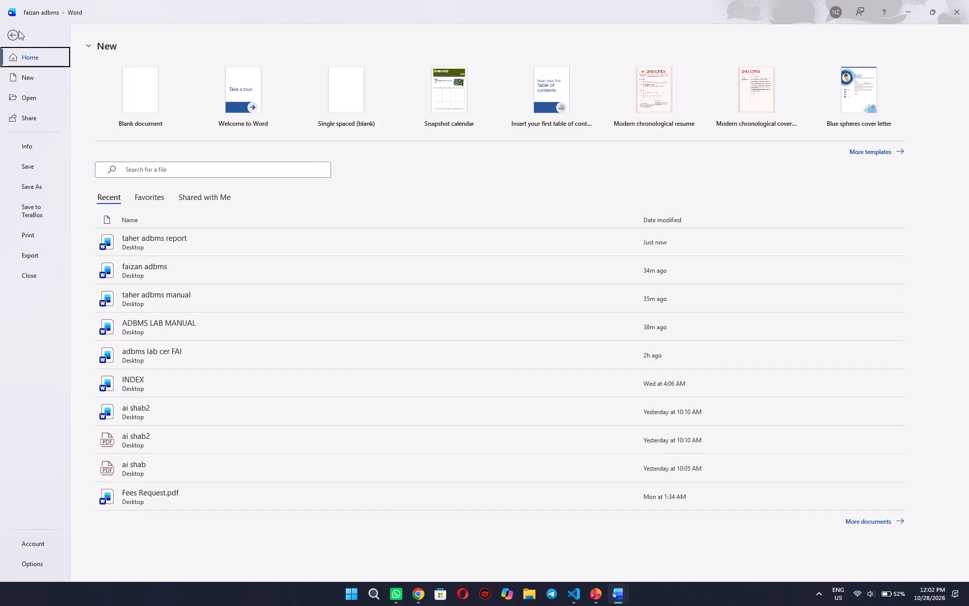
{"action": "left_click", "coordinate": [43, 191]}
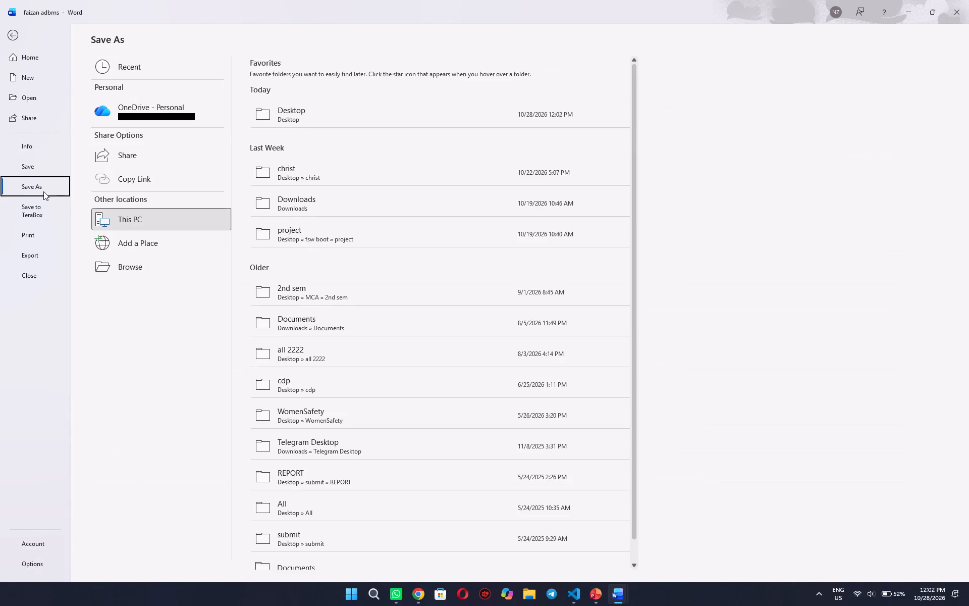
{"action": "left_click", "coordinate": [306, 118]}
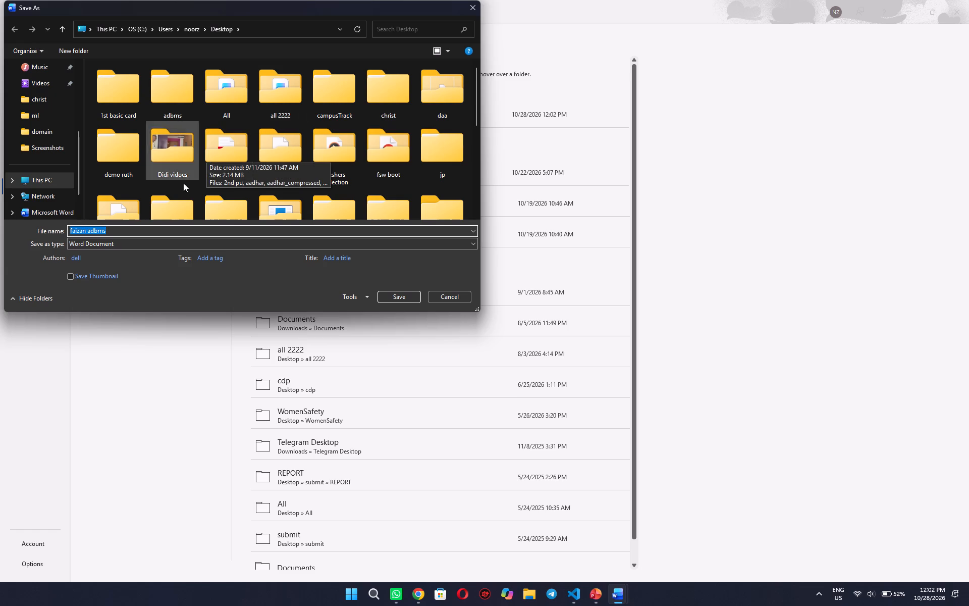
{"action": "scroll", "coordinate": [155, 211], "scroll_direction": "down", "scroll_amount": 13}
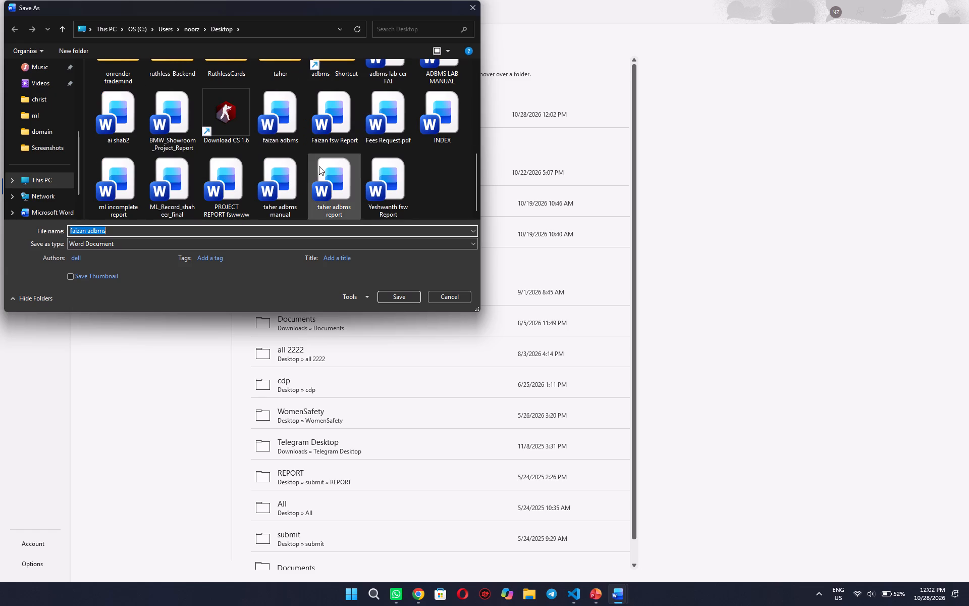
{"action": "left_click", "coordinate": [280, 162]}
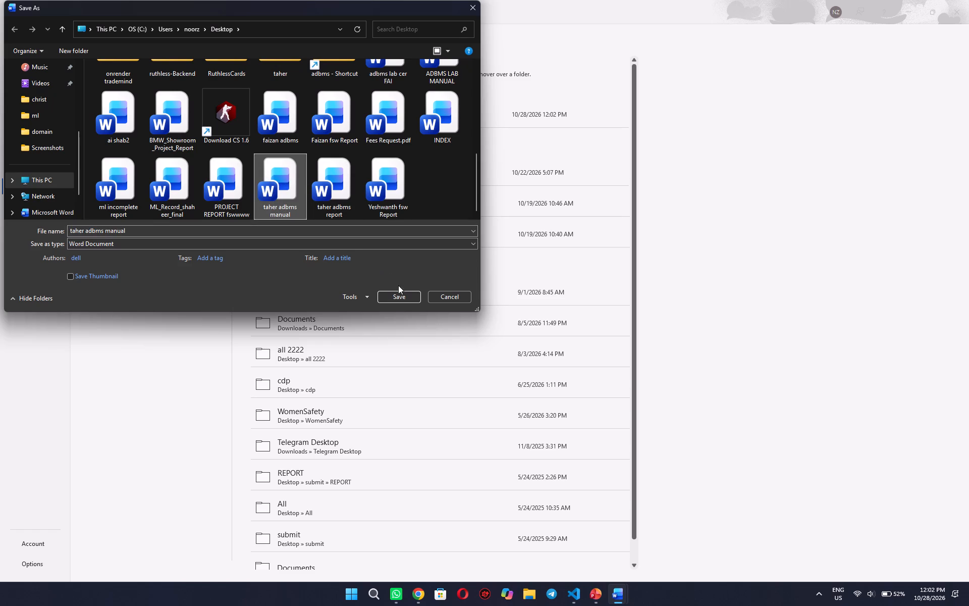
{"action": "left_click", "coordinate": [390, 291]}
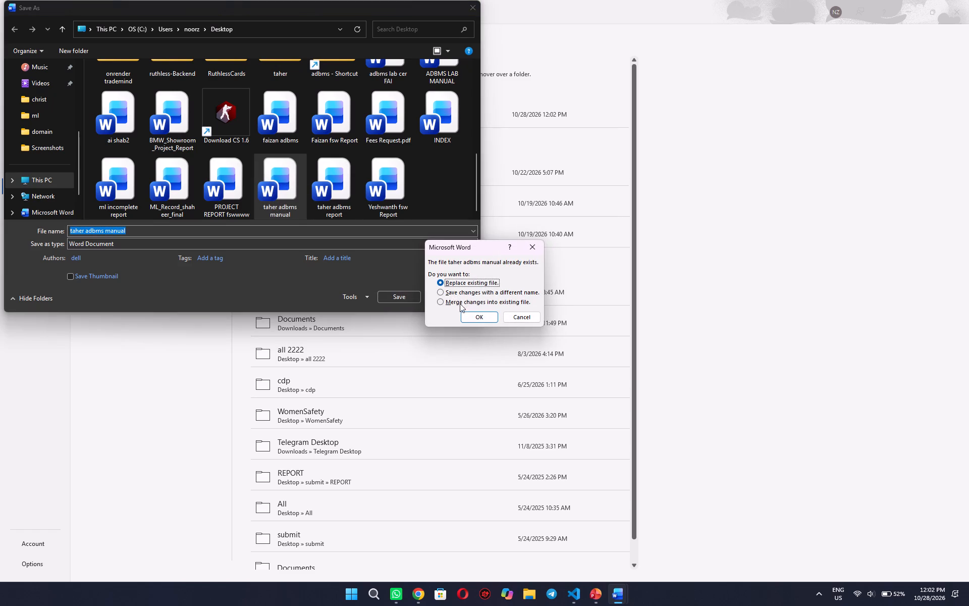
{"action": "left_click", "coordinate": [481, 315]}
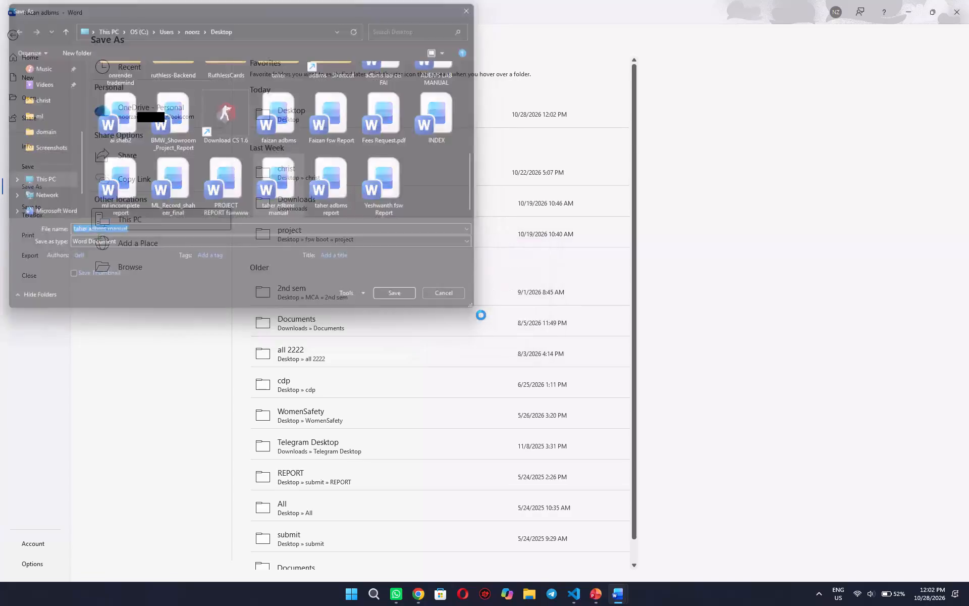
Look through the taher adbms manual to its last page and search it for "loan".
{"action": "scroll", "coordinate": [367, 232], "scroll_direction": "down", "scroll_amount": 4}
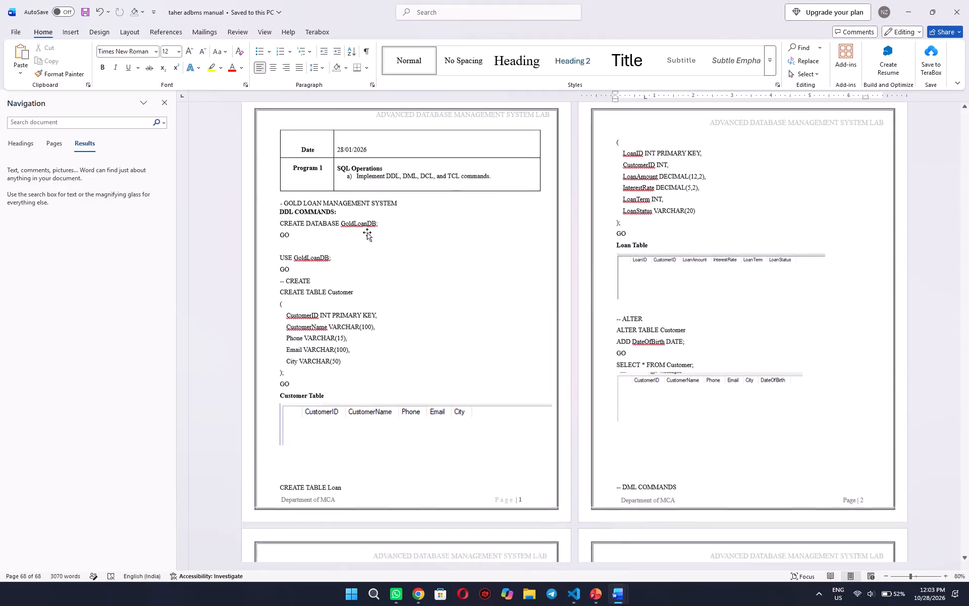
{"action": "scroll", "coordinate": [367, 232], "scroll_direction": "down", "scroll_amount": 4}
{"action": "scroll", "coordinate": [367, 232], "scroll_direction": "down", "scroll_amount": 20}
{"action": "scroll", "coordinate": [367, 232], "scroll_direction": "down", "scroll_amount": 20}
{"action": "scroll", "coordinate": [367, 232], "scroll_direction": "down", "scroll_amount": 20}
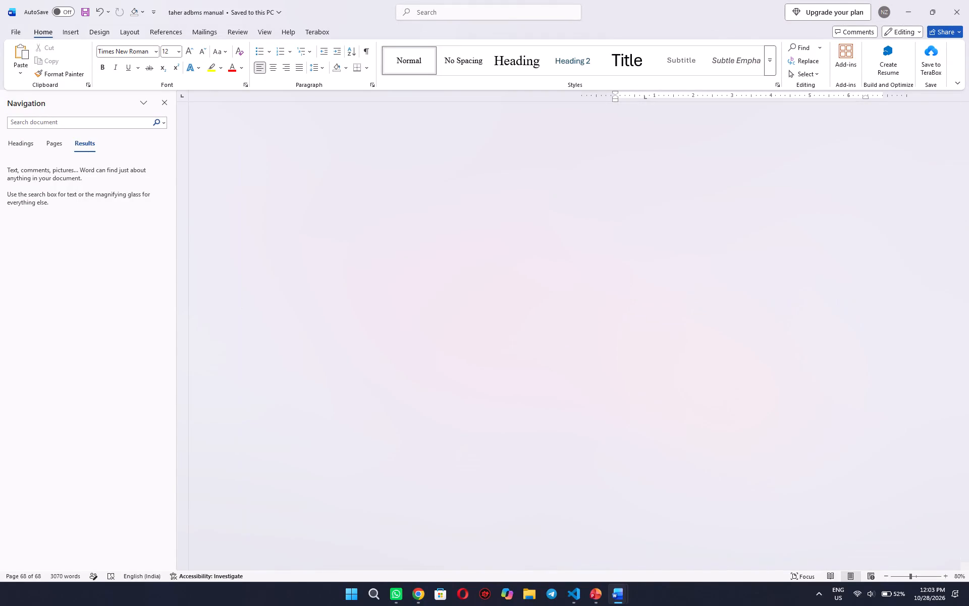
{"action": "scroll", "coordinate": [367, 232], "scroll_direction": "down", "scroll_amount": 20}
{"action": "scroll", "coordinate": [367, 232], "scroll_direction": "down", "scroll_amount": 20}
{"action": "scroll", "coordinate": [367, 232], "scroll_direction": "down", "scroll_amount": 20}
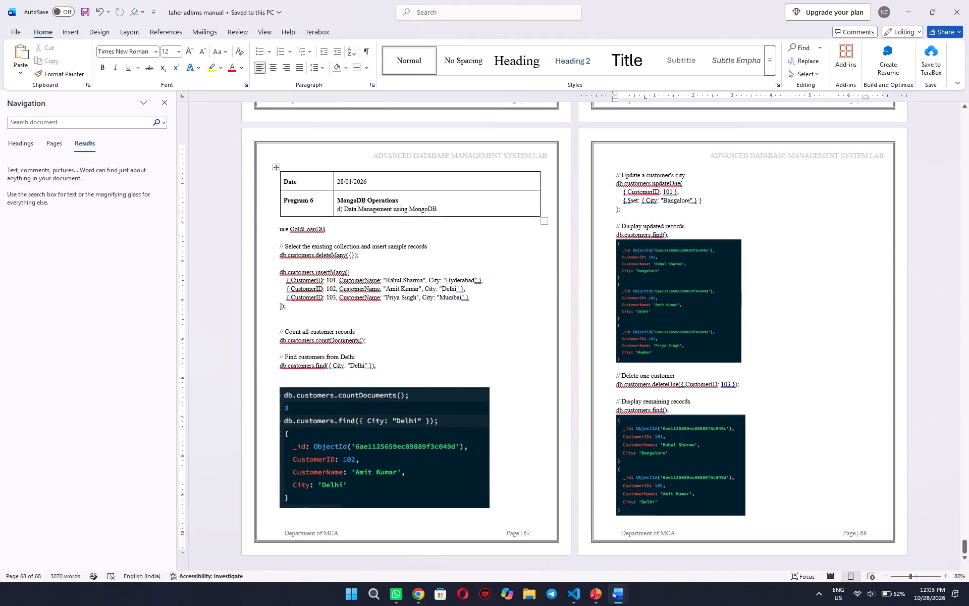
{"action": "left_click", "coordinate": [367, 232]}
{"action": "key", "text": "ctrl+f"}
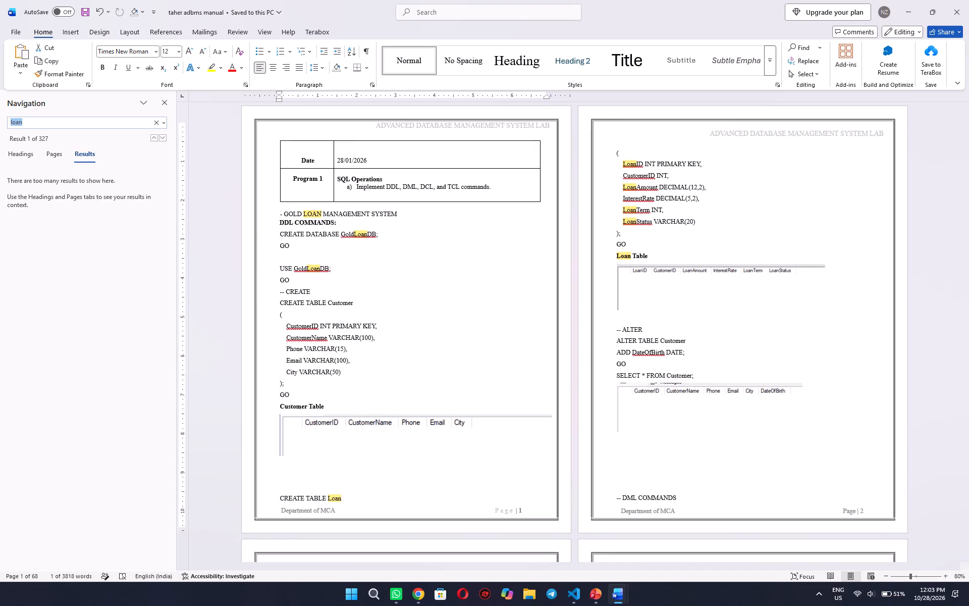
{"action": "key", "text": "Escape"}
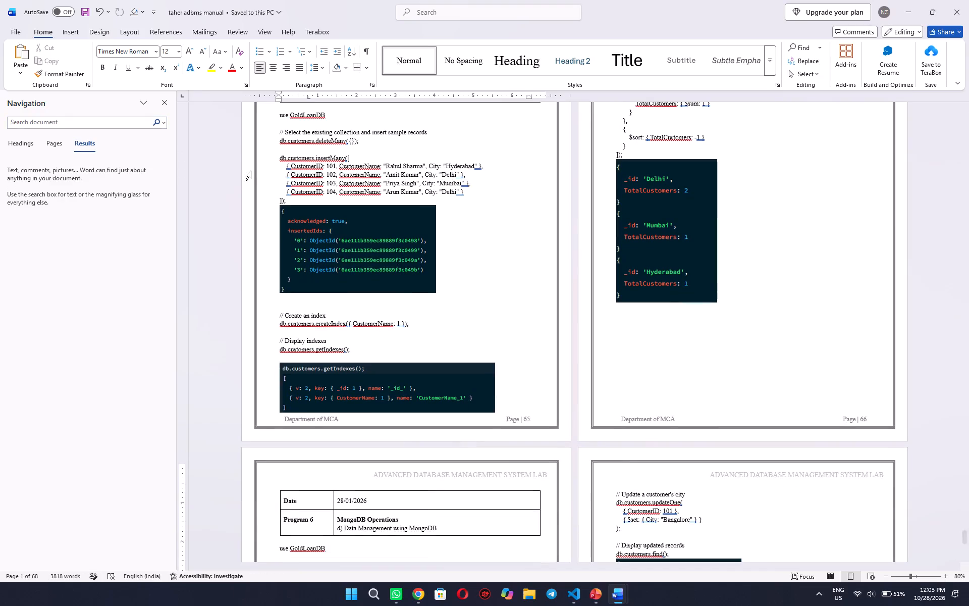
Start saving a copy of the taher adbms manual.
{"action": "left_click", "coordinate": [24, 33]}
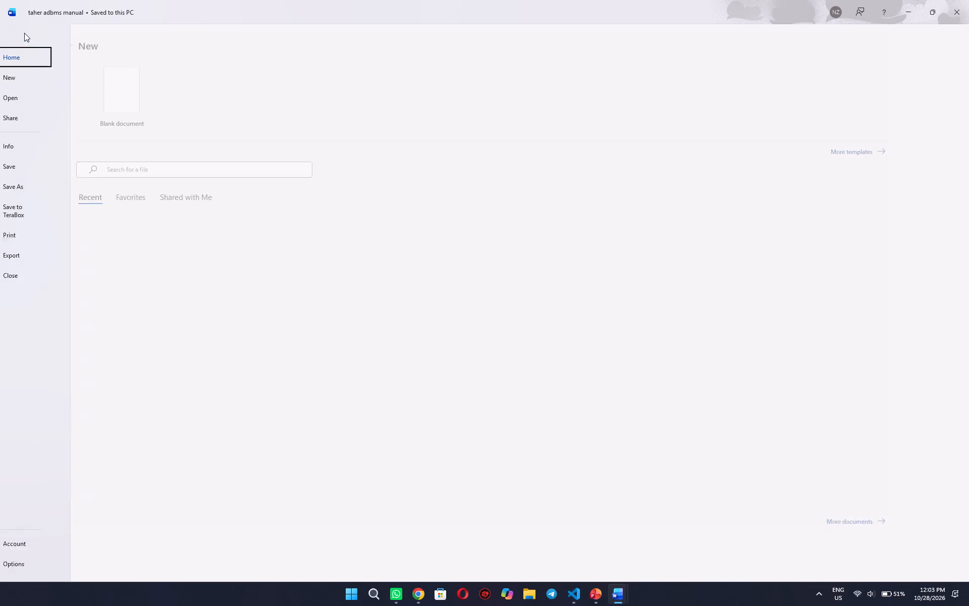
{"action": "left_click", "coordinate": [42, 191]}
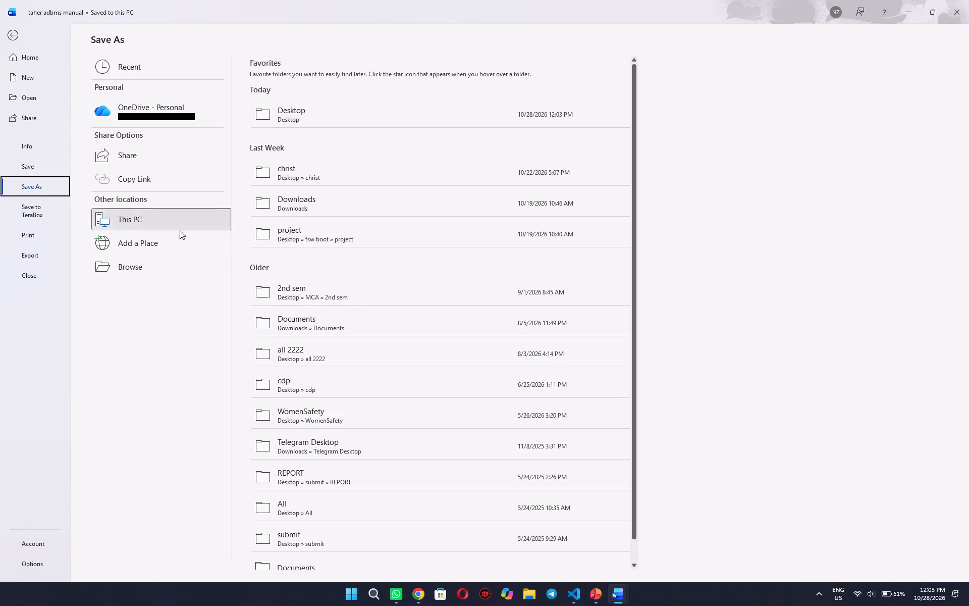
Save a PDF copy of the document to the Desktop, keeping the file name taher adbms manual.
{"action": "left_click", "coordinate": [189, 224]}
{"action": "left_click", "coordinate": [291, 115]}
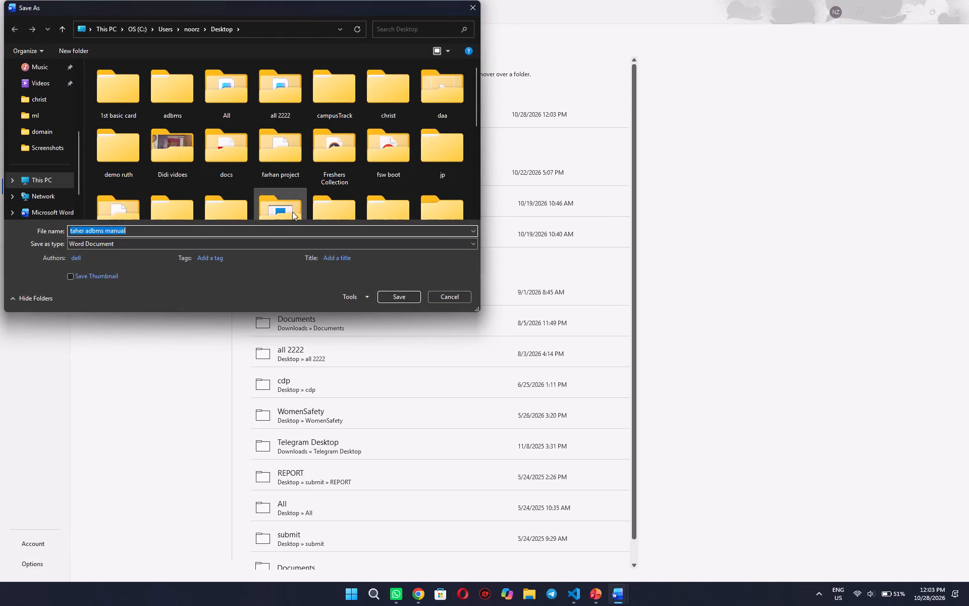
{"action": "left_click", "coordinate": [149, 242]}
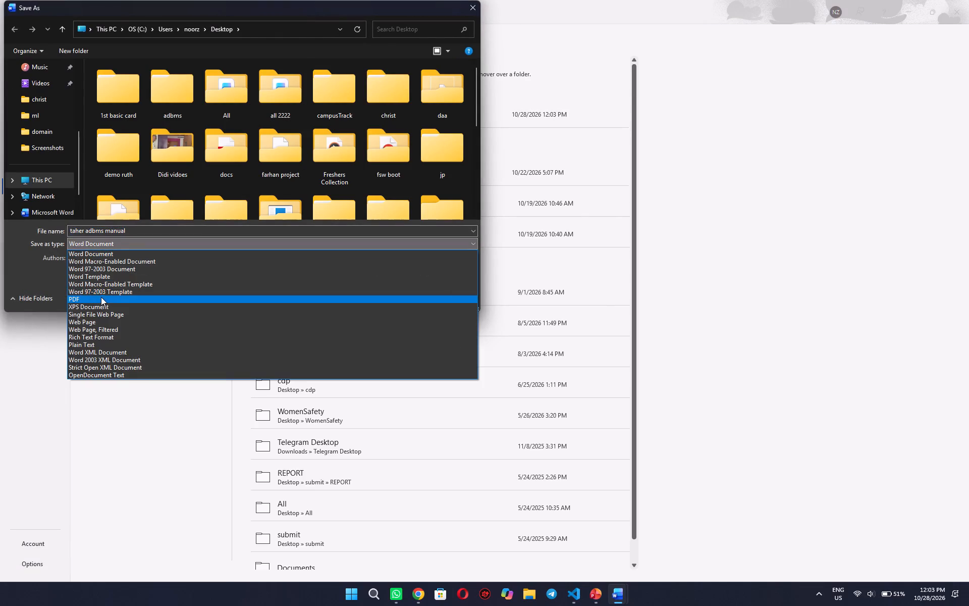
{"action": "left_click", "coordinate": [100, 298]}
{"action": "left_click", "coordinate": [396, 317]}
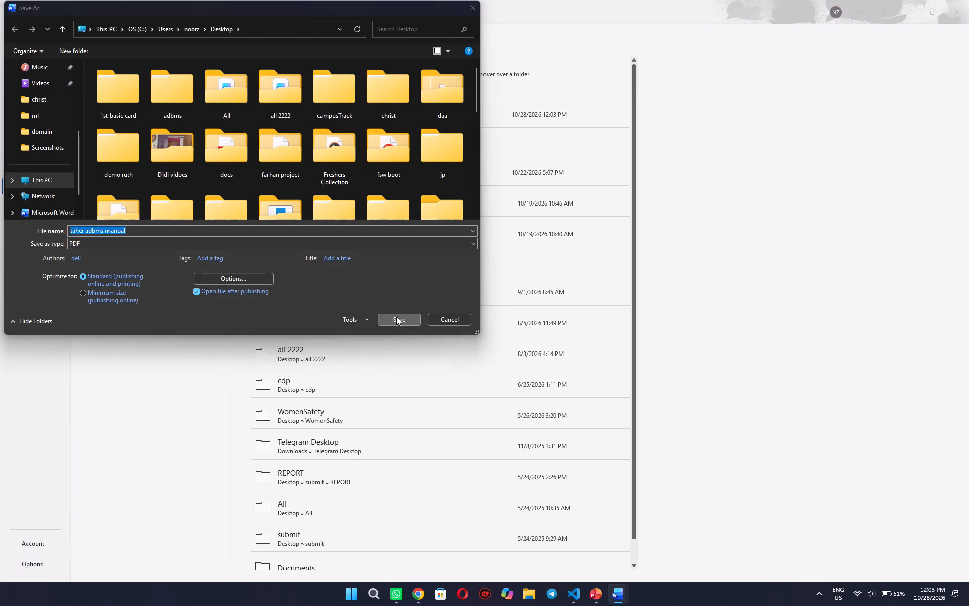
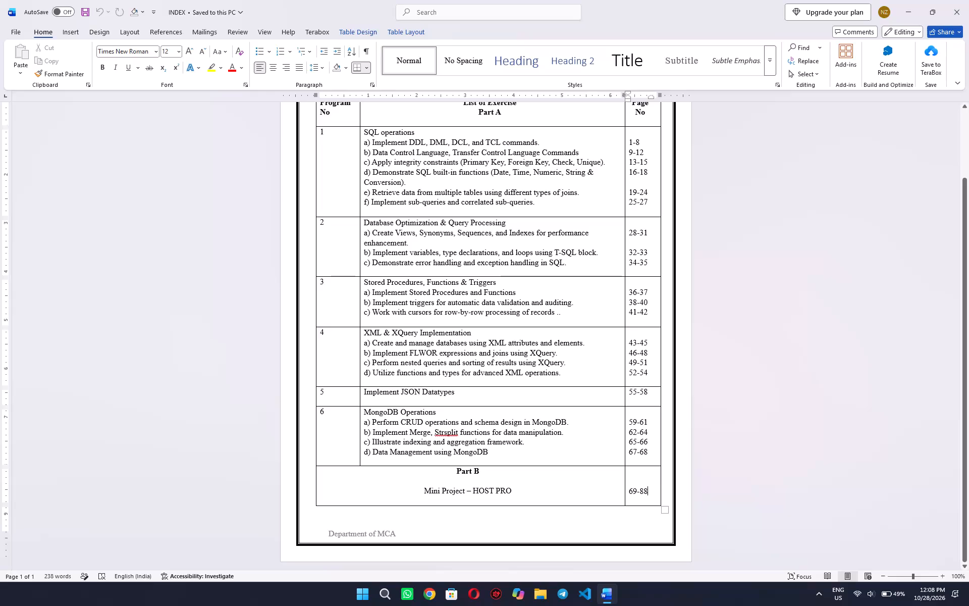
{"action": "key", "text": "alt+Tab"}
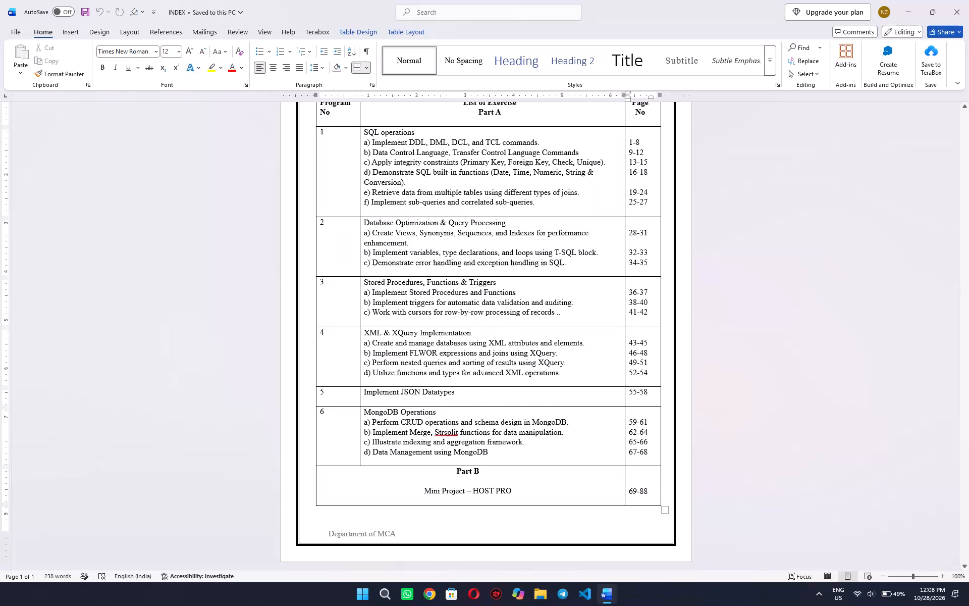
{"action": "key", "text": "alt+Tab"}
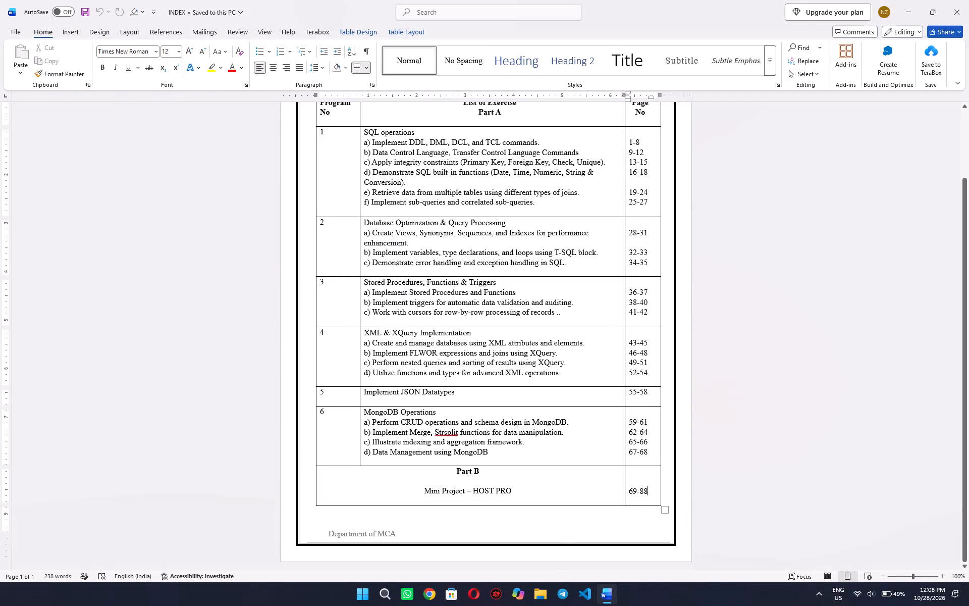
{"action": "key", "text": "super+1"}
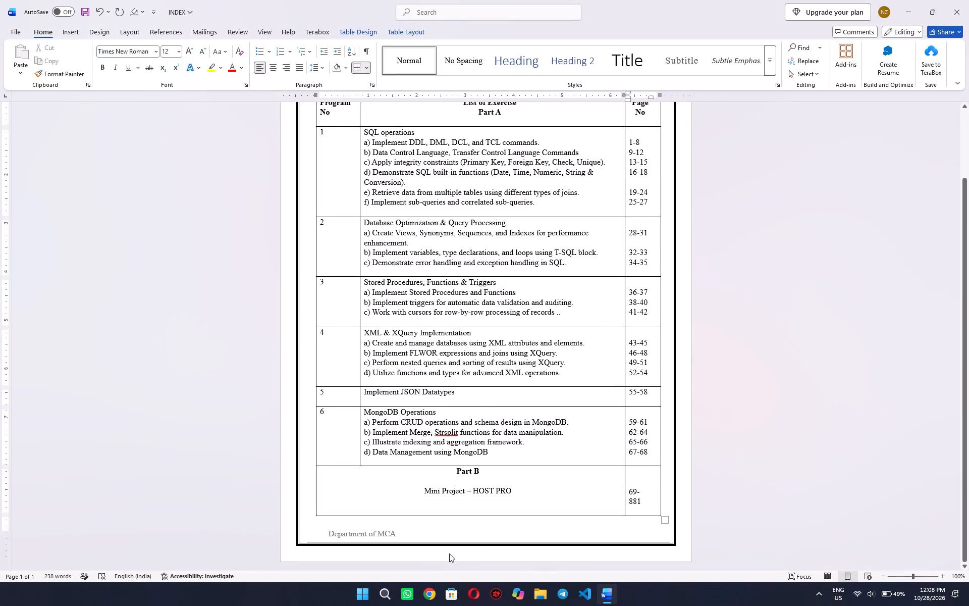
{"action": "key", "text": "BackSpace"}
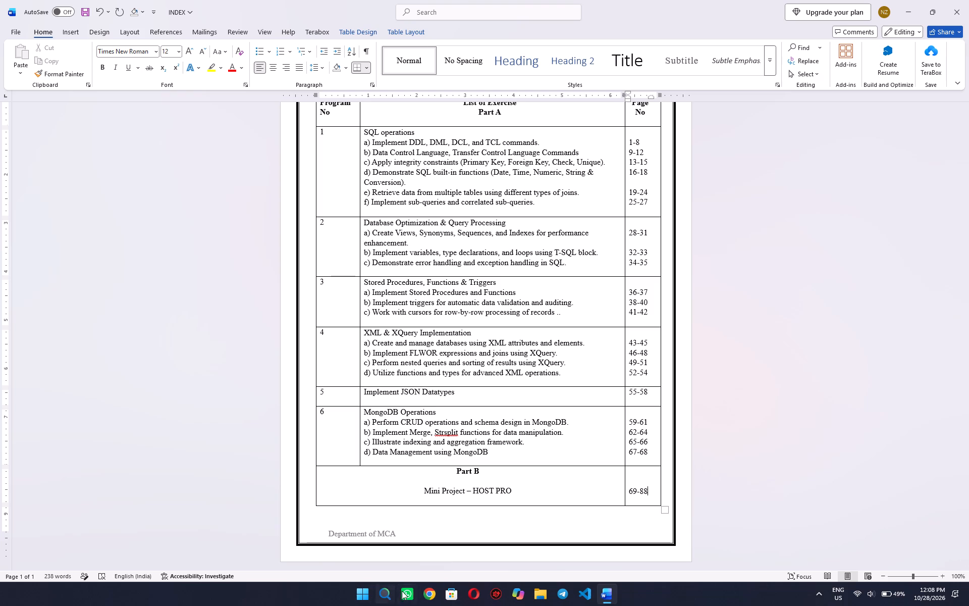
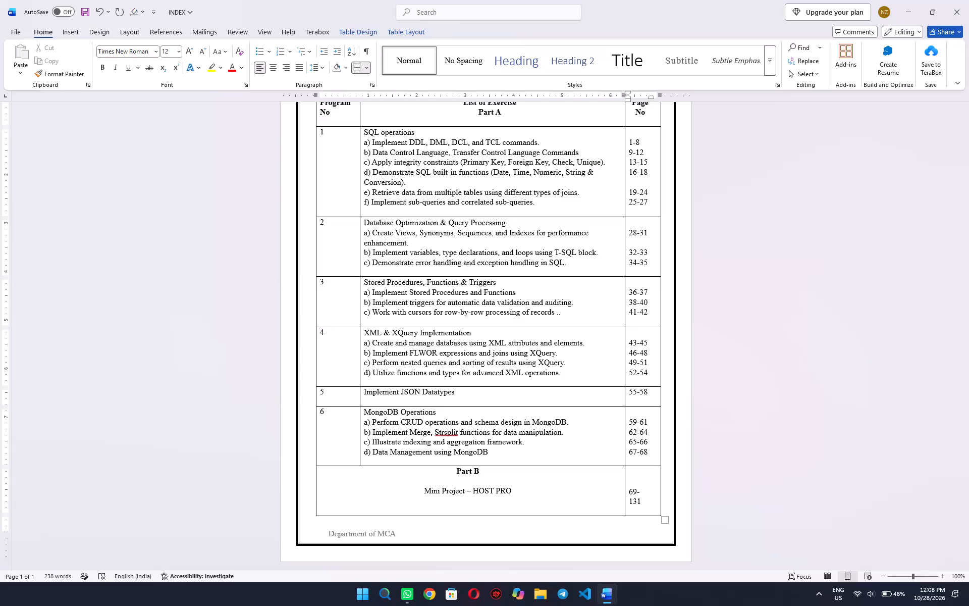
Widen the index table's Page No column slightly so the Part B page range 69-131 fits on one line.
{"action": "left_click", "coordinate": [624, 459]}
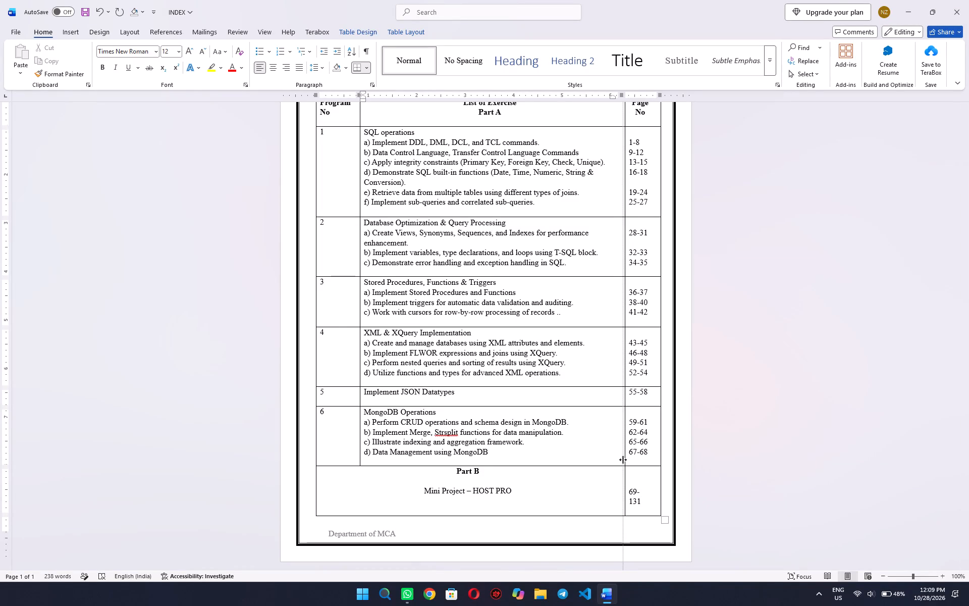
{"action": "scroll", "coordinate": [622, 460], "scroll_direction": "up", "scroll_amount": 1}
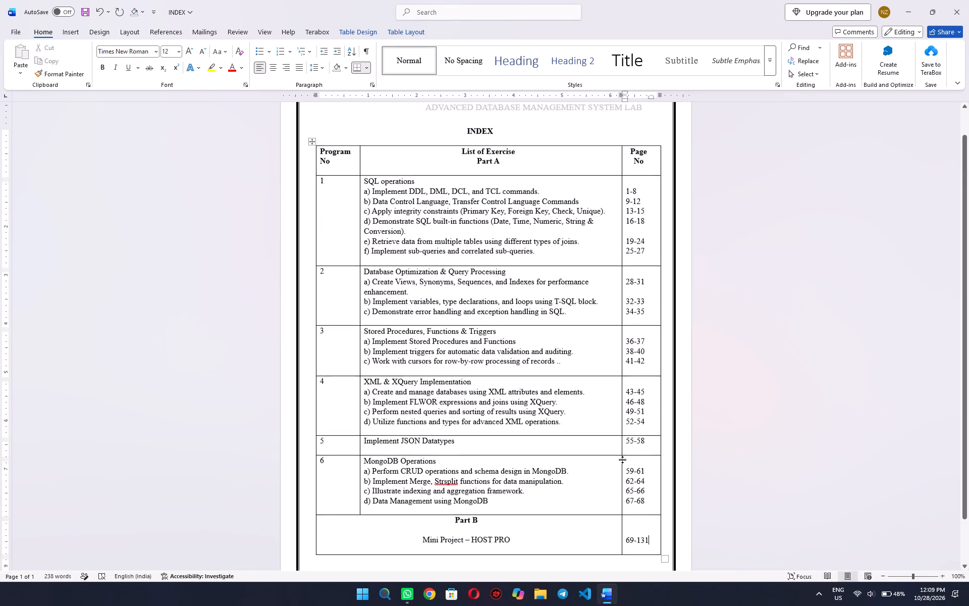
{"action": "scroll", "coordinate": [622, 460], "scroll_direction": "down", "scroll_amount": 2}
{"action": "scroll", "coordinate": [622, 460], "scroll_direction": "up", "scroll_amount": 3}
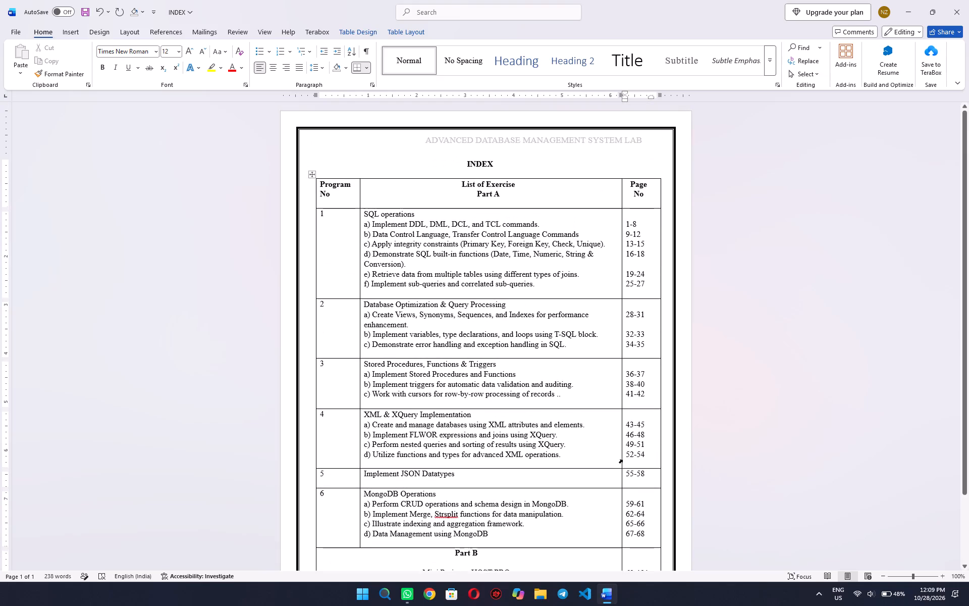
Save the INDEX document to the Desktop as a PDF named taher ADBMS INDEX.
{"action": "left_click", "coordinate": [14, 31]}
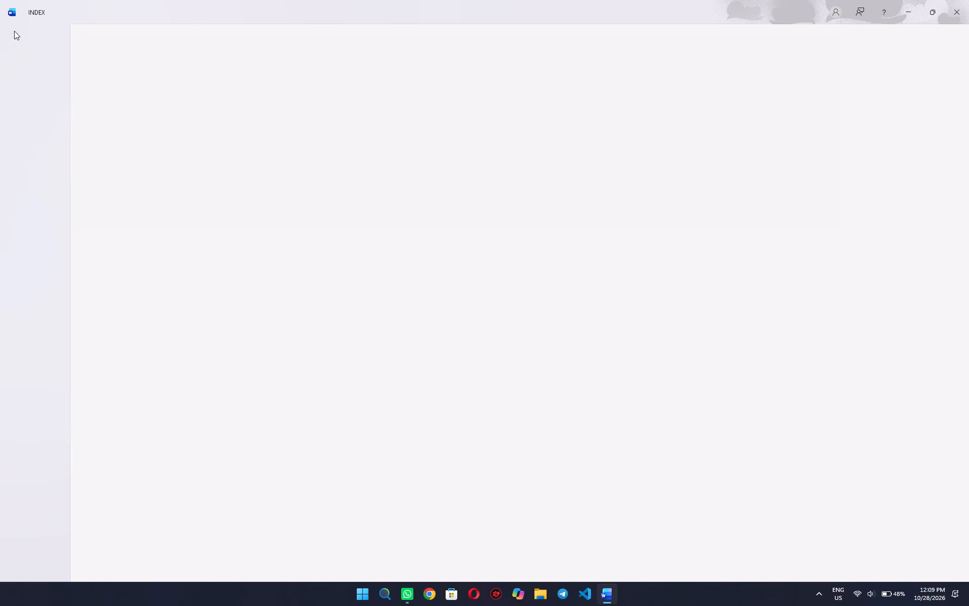
{"action": "left_click", "coordinate": [36, 182]}
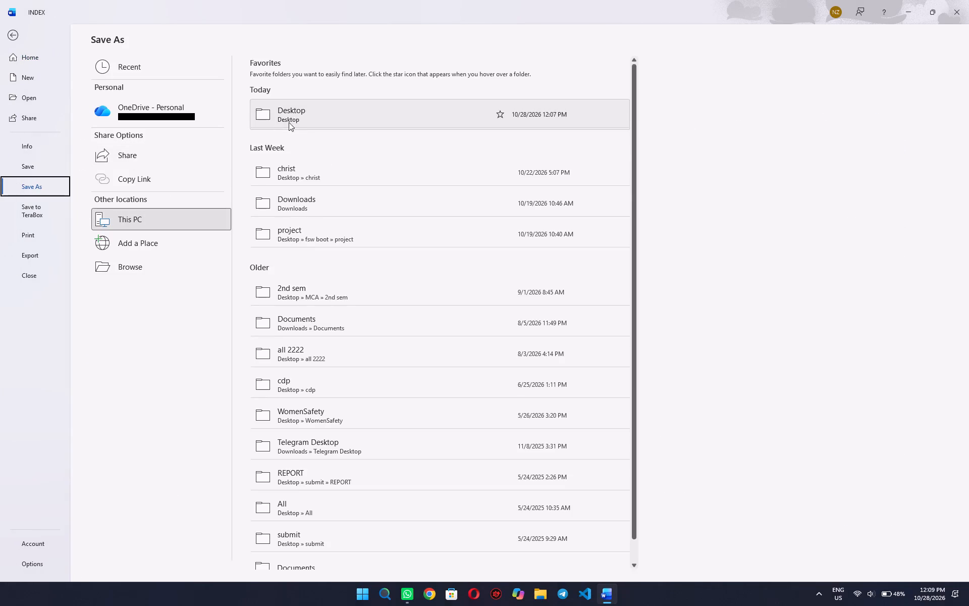
{"action": "left_click", "coordinate": [295, 121]}
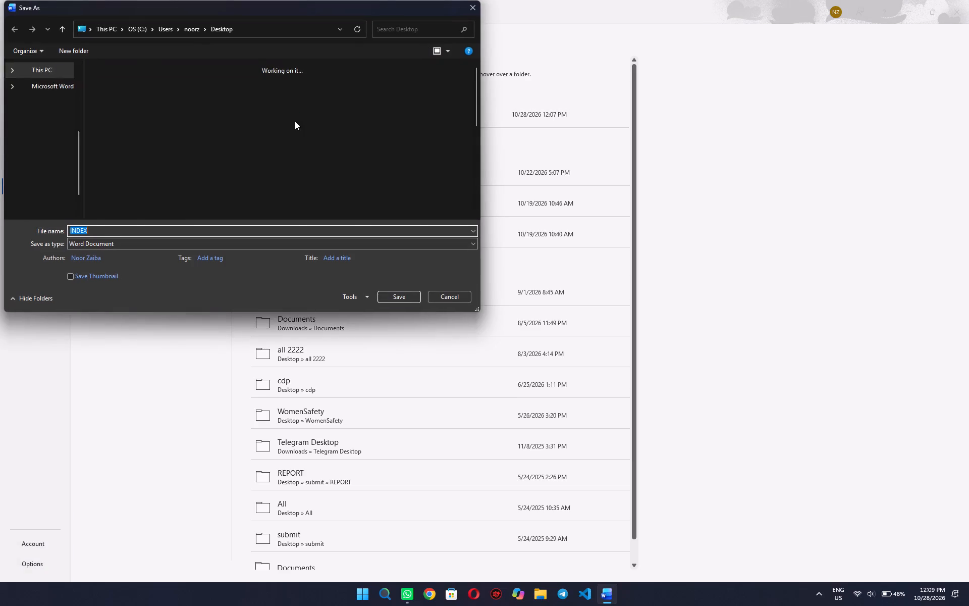
{"action": "left_click", "coordinate": [114, 241]}
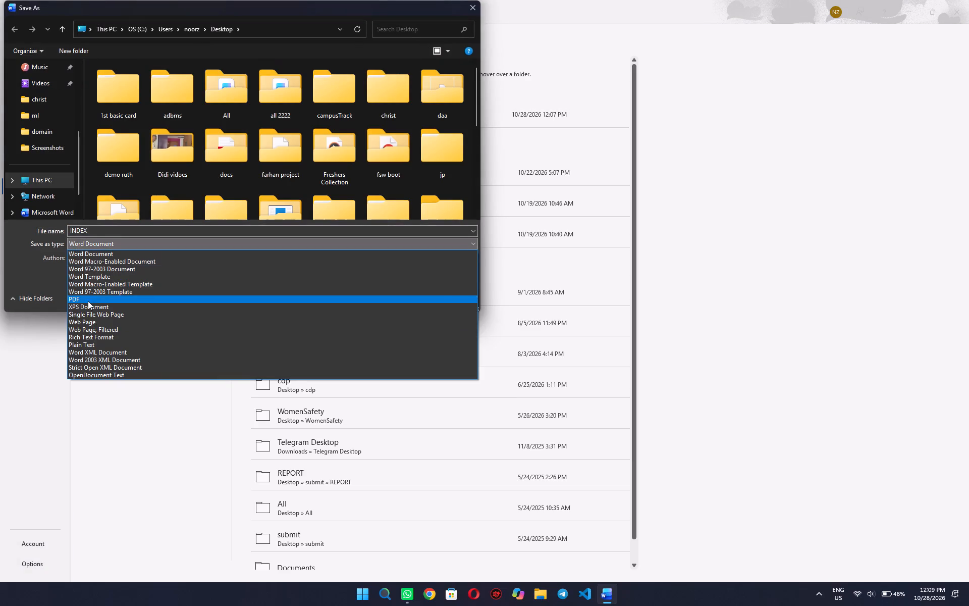
{"action": "left_click", "coordinate": [88, 301]}
{"action": "double_click", "coordinate": [87, 228]}
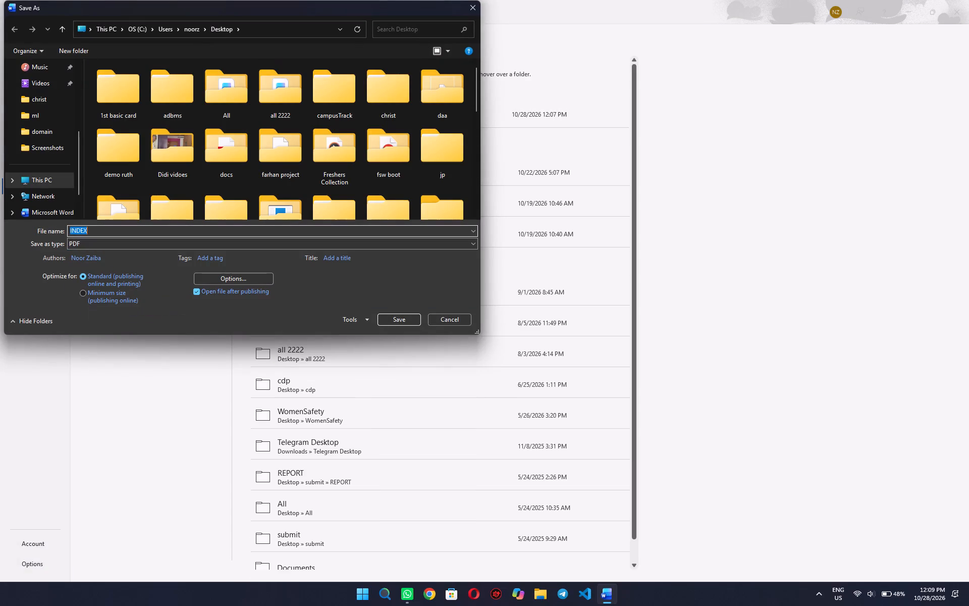
{"action": "key", "text": "Left"}
{"action": "type", "text": "taher"}
{"action": "key", "text": "space"}
{"action": "type", "text": "ADBMS"}
{"action": "key", "text": "space"}
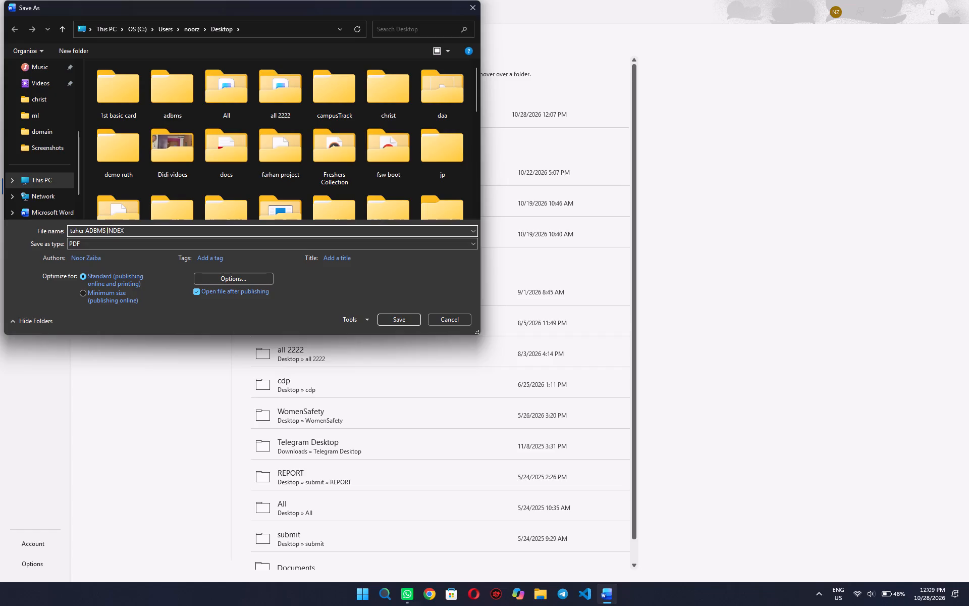
{"action": "left_click", "coordinate": [388, 319]}
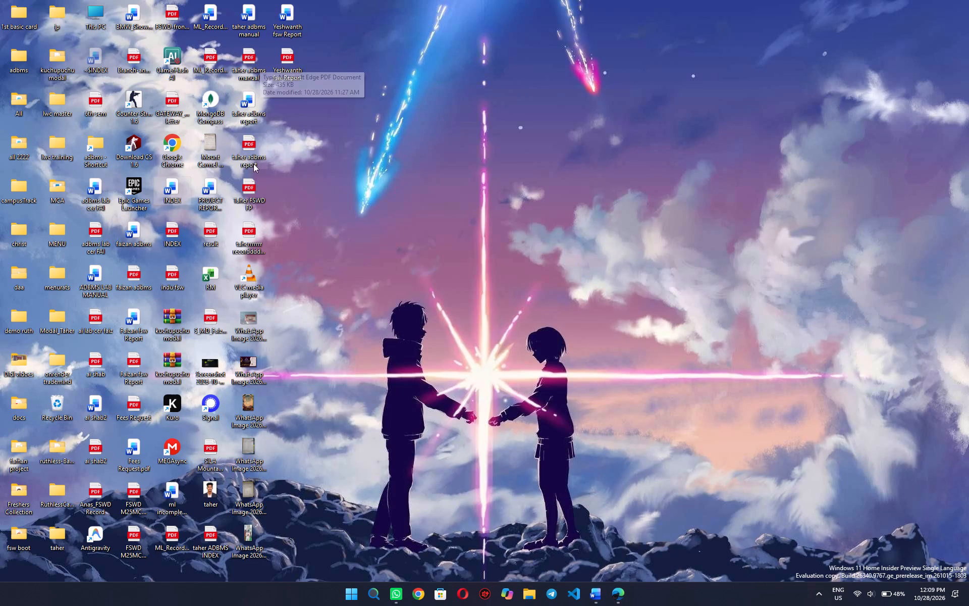
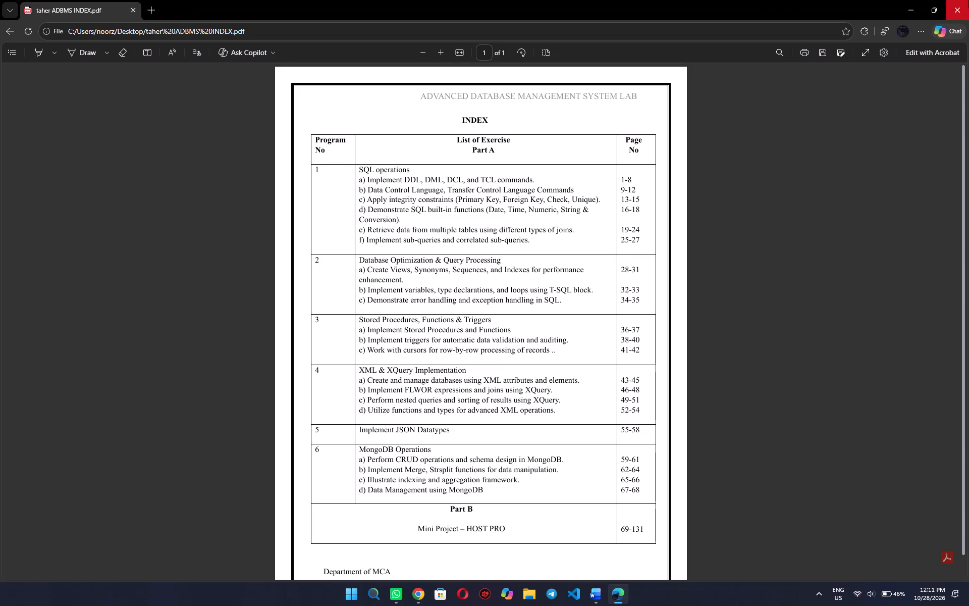
Close the exported taher ADBMS INDEX PDF and its browser window.
{"action": "left_click", "coordinate": [959, 1]}
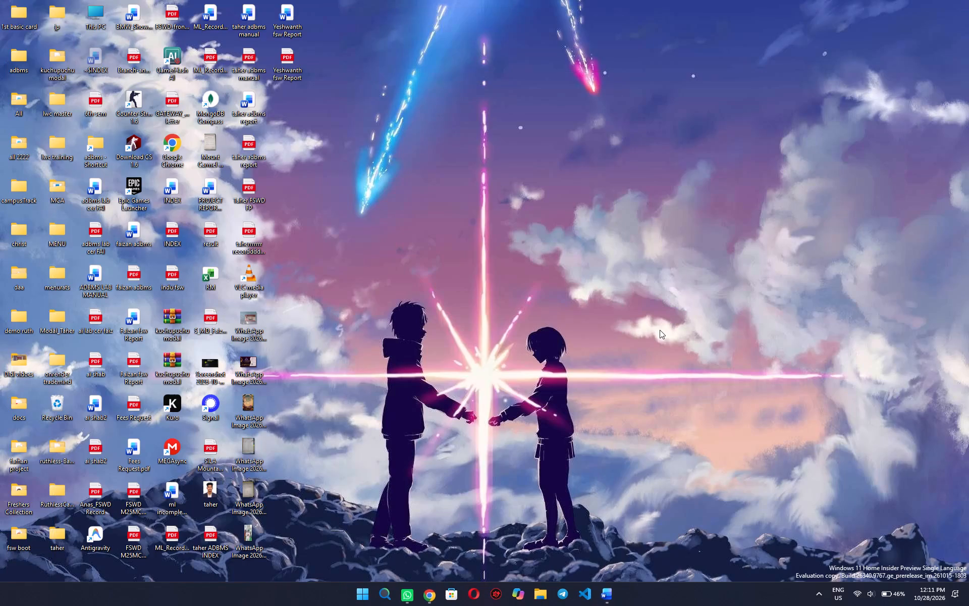
{"action": "key", "text": "super+1"}
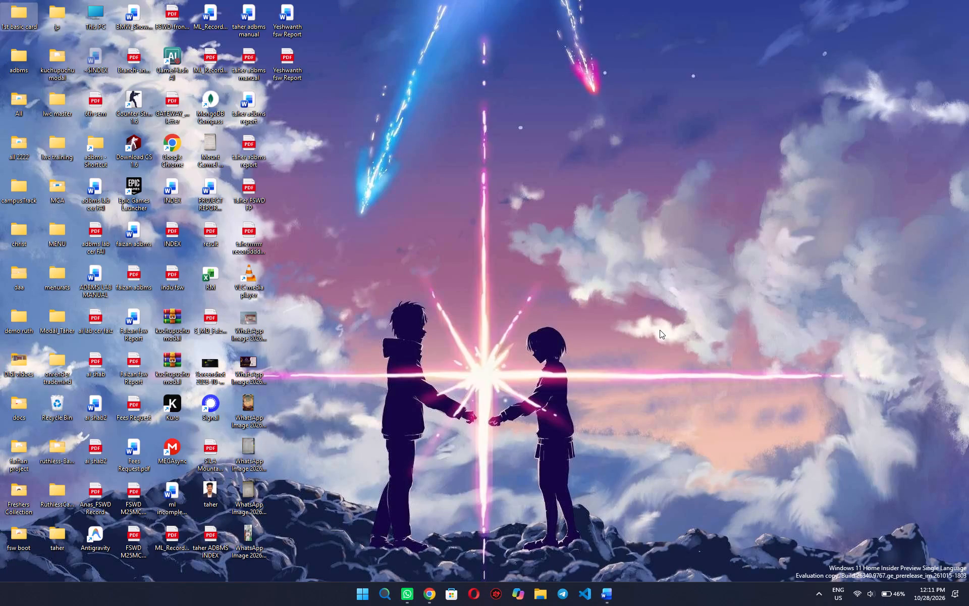
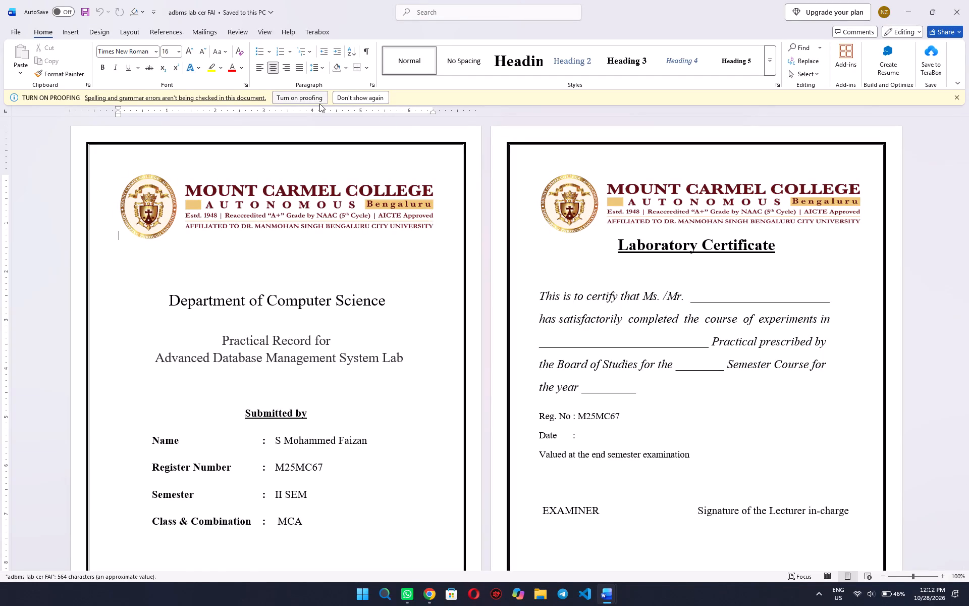
{"action": "scroll", "coordinate": [364, 214], "scroll_direction": "down", "scroll_amount": 1}
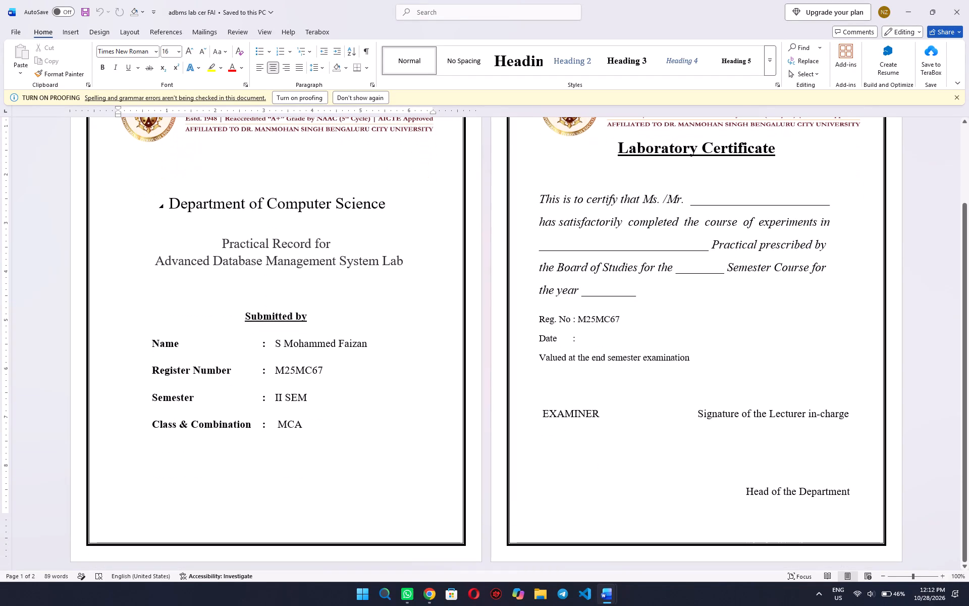
{"action": "double_click", "coordinate": [306, 345]}
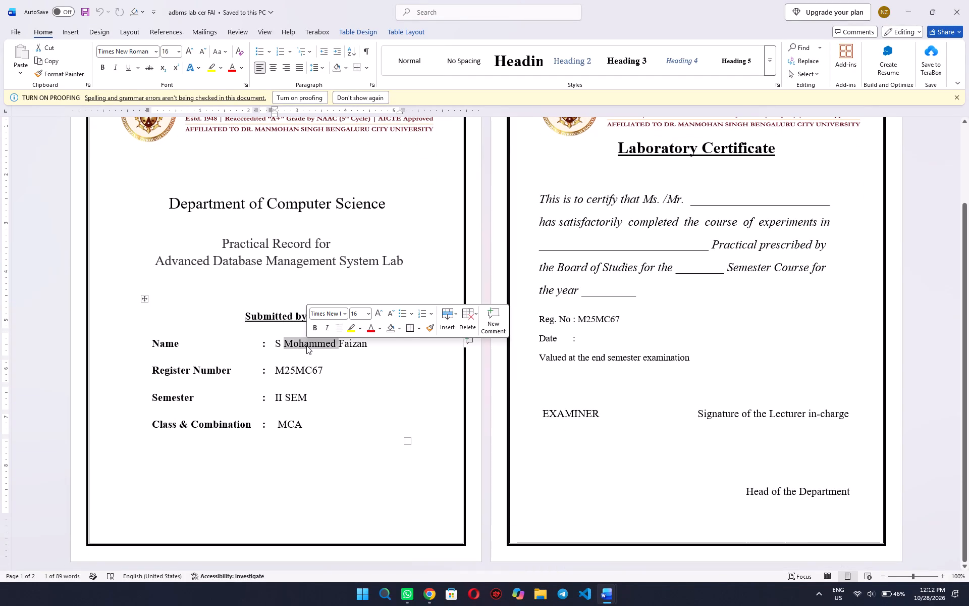
{"action": "key", "text": "Right"}
{"action": "key", "text": "ctrl+shift+Right"}
{"action": "type", "text": "Taher"}
{"action": "key", "text": "ctrl+Left"}
{"action": "key", "text": "ctrl+Left"}
{"action": "key", "text": "ctrl+Left"}
{"action": "key", "text": "Right"}
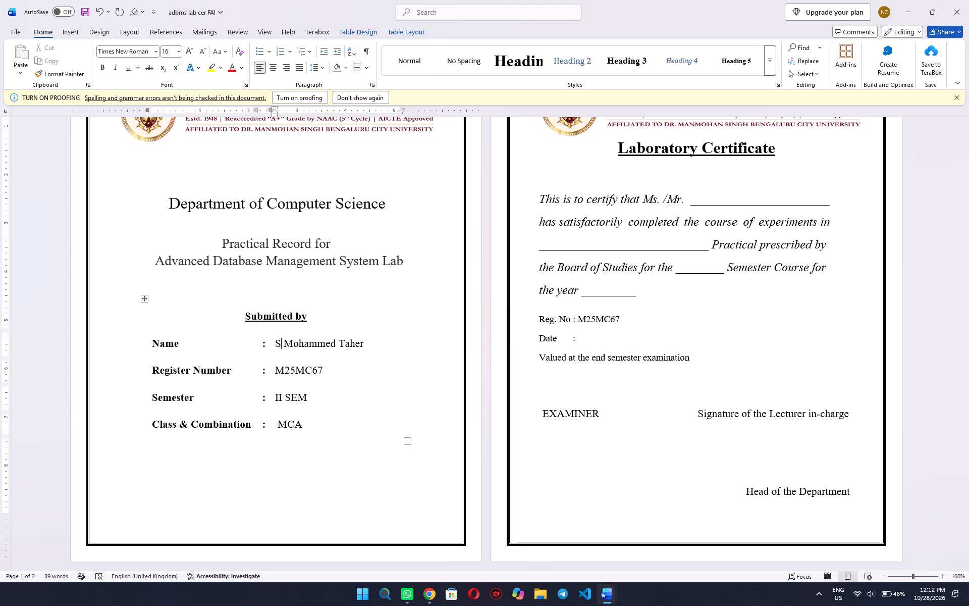
{"action": "key", "text": "BackSpace"}
{"action": "key", "text": "Right"}
{"action": "key", "text": "BackSpace"}
Change the last two digits of the register number on the cover page to 30.
{"action": "key", "text": "Down"}
{"action": "key", "text": "ctrl+Right"}
{"action": "key", "text": "ctrl+Right"}
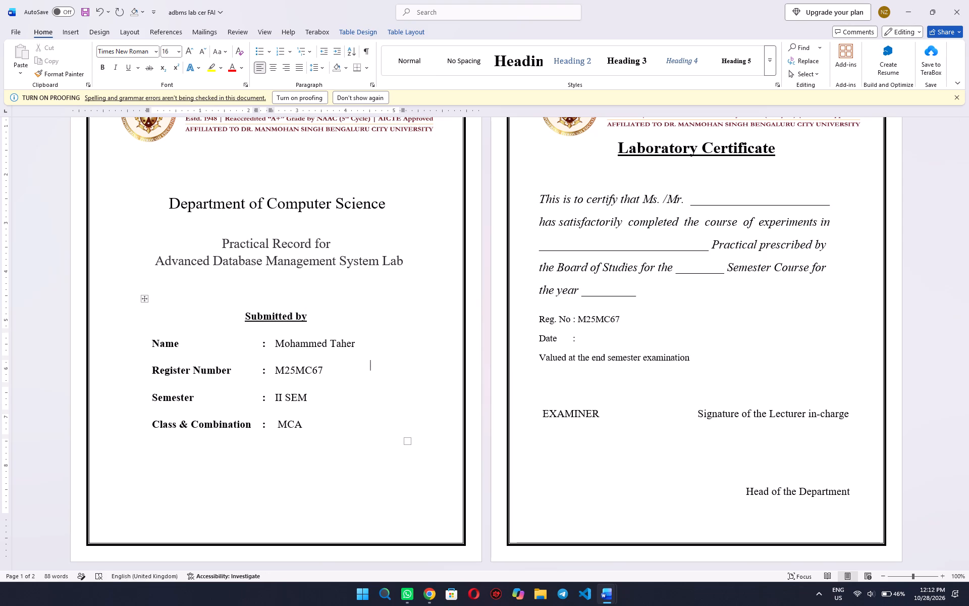
{"action": "key", "text": "Left"}
{"action": "key", "text": "BackSpace"}
{"action": "key", "text": "BackSpace"}
{"action": "type", "text": "30"}
Change the last two digits of the Reg. No on the Laboratory Certificate page to 30.
{"action": "left_click", "coordinate": [617, 319]}
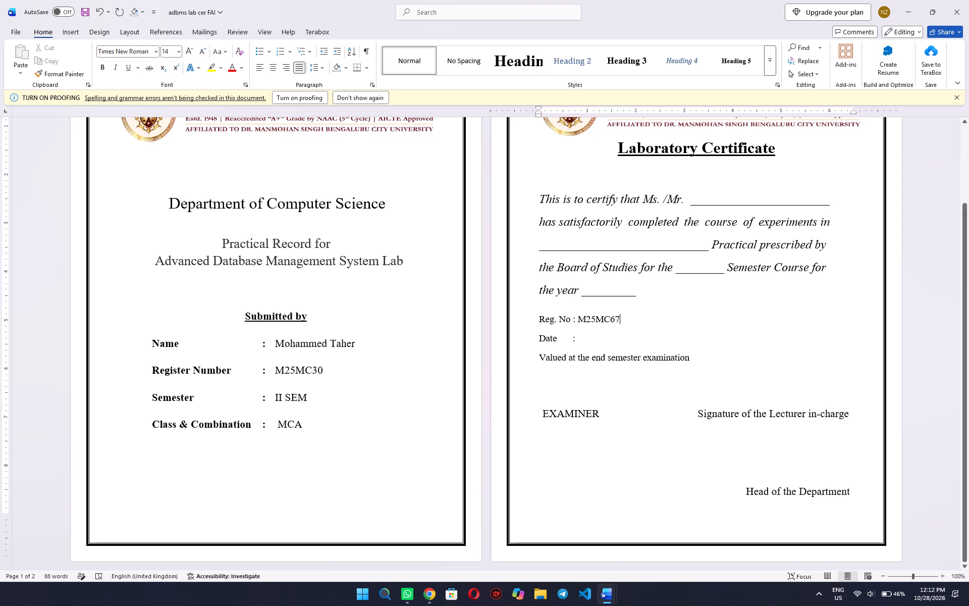
{"action": "key", "text": "Right"}
{"action": "key", "text": "Left"}
{"action": "key", "text": "BackSpace"}
{"action": "key", "text": "BackSpace"}
{"action": "type", "text": "30"}
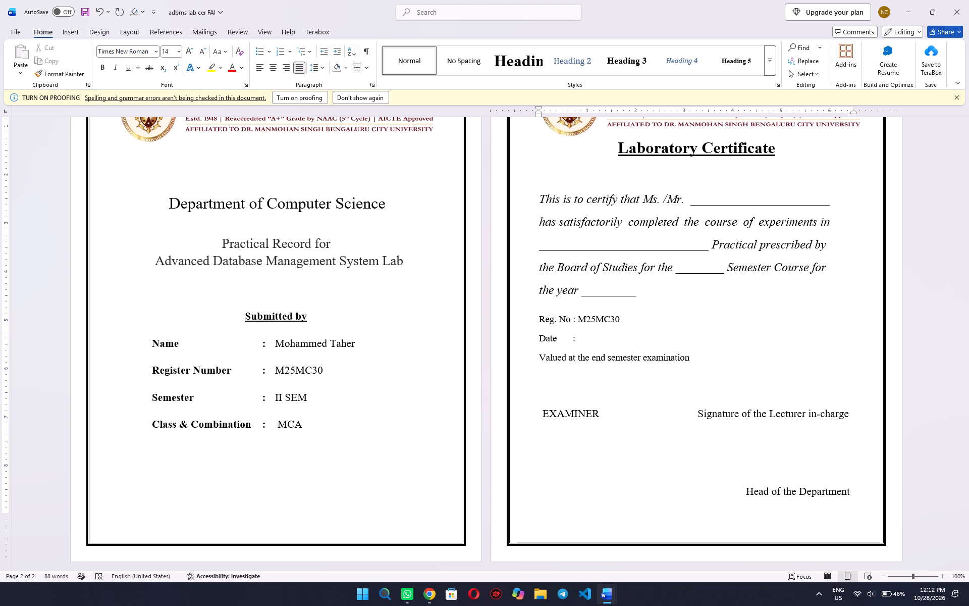
Save the certificate document to the Desktop as a PDF named "adbms lab cer Taher".
{"action": "left_click", "coordinate": [19, 28]}
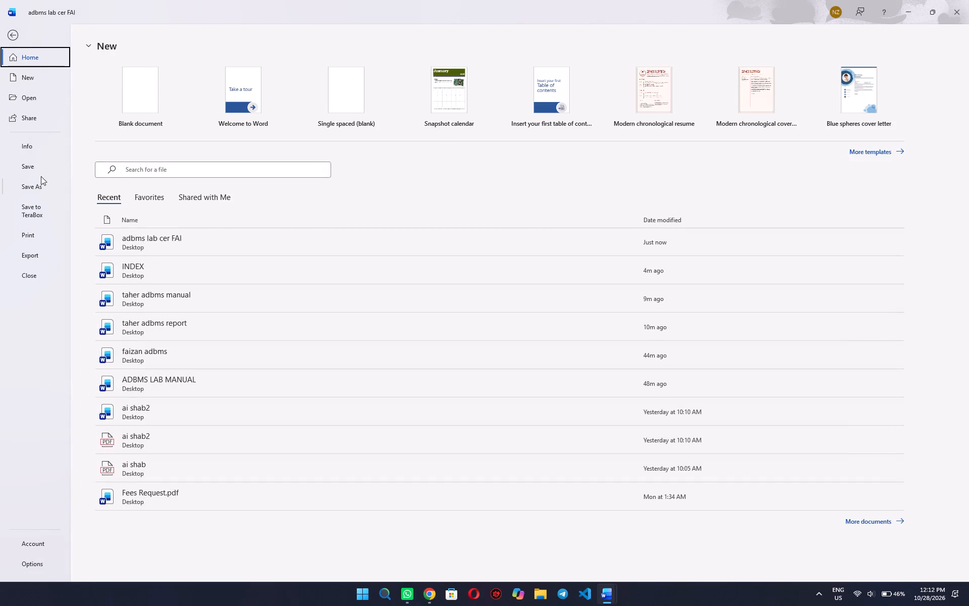
{"action": "left_click", "coordinate": [38, 184]}
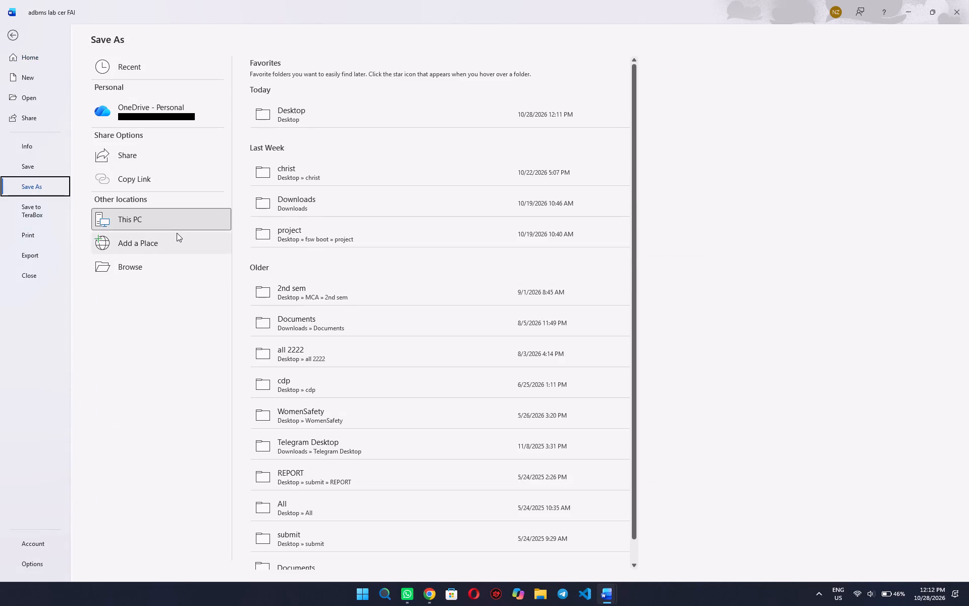
{"action": "left_click", "coordinate": [320, 107]}
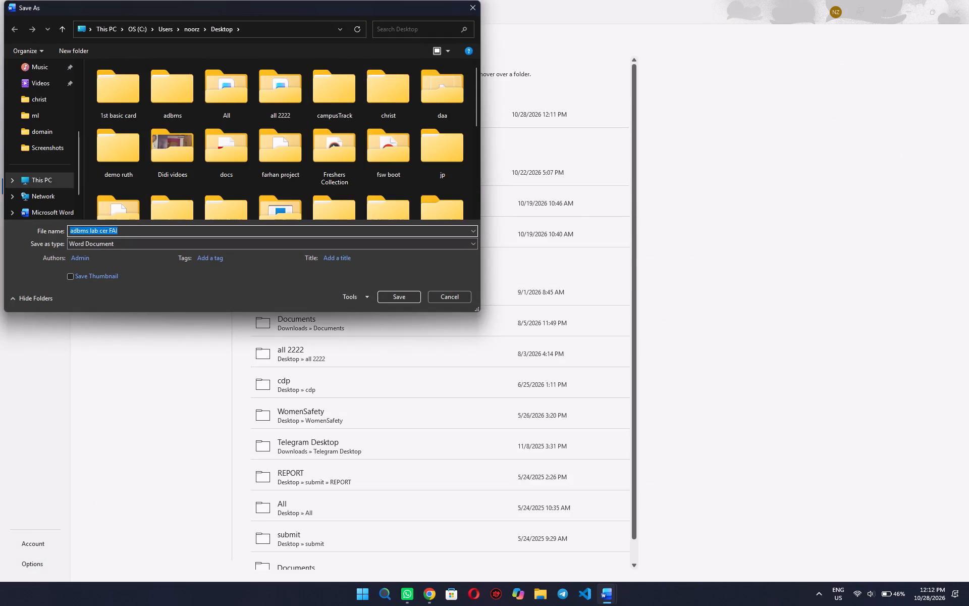
{"action": "double_click", "coordinate": [113, 231]}
{"action": "type", "text": "Taher"}
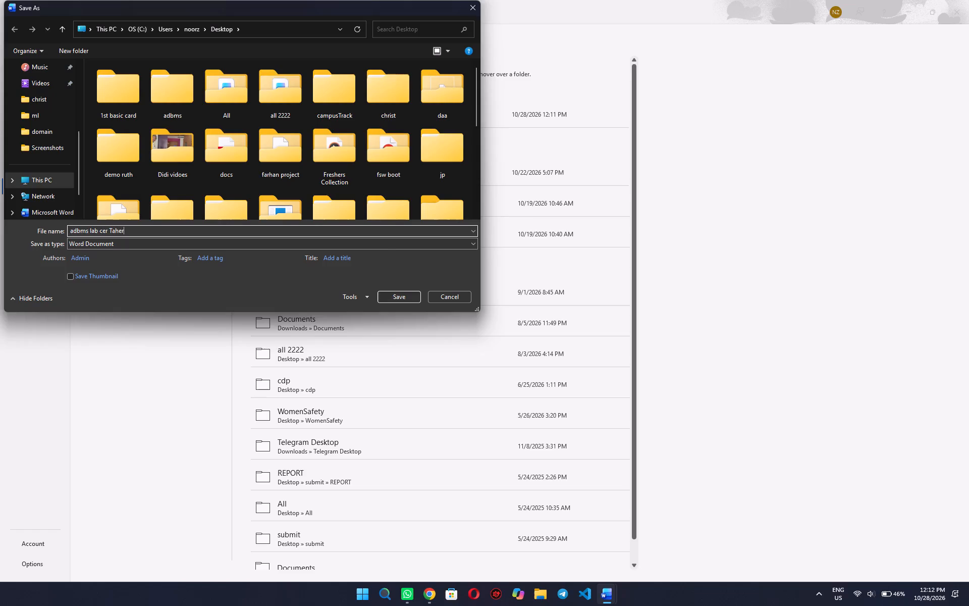
{"action": "left_click", "coordinate": [129, 243]}
{"action": "left_click", "coordinate": [97, 299]}
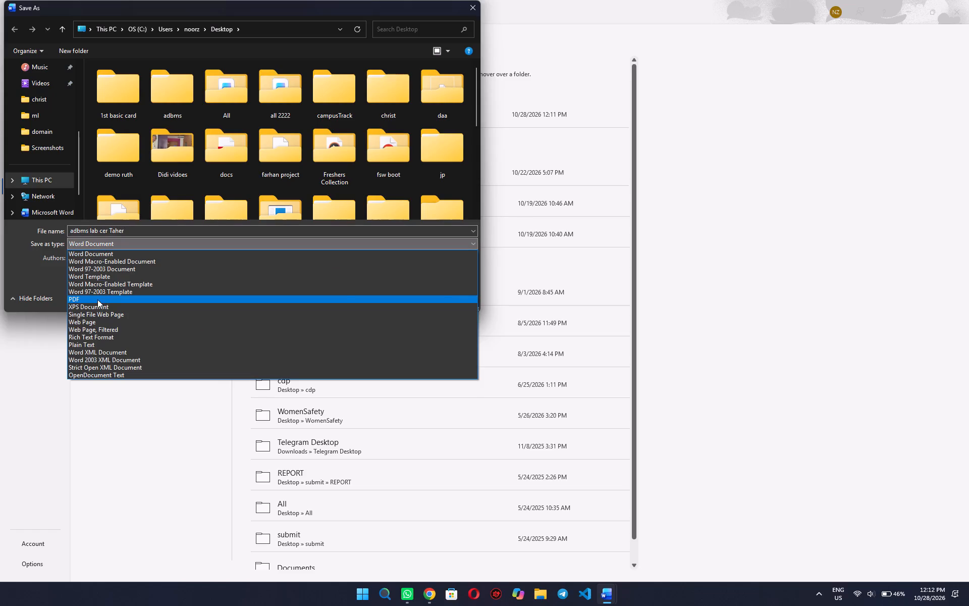
{"action": "left_click", "coordinate": [417, 315]}
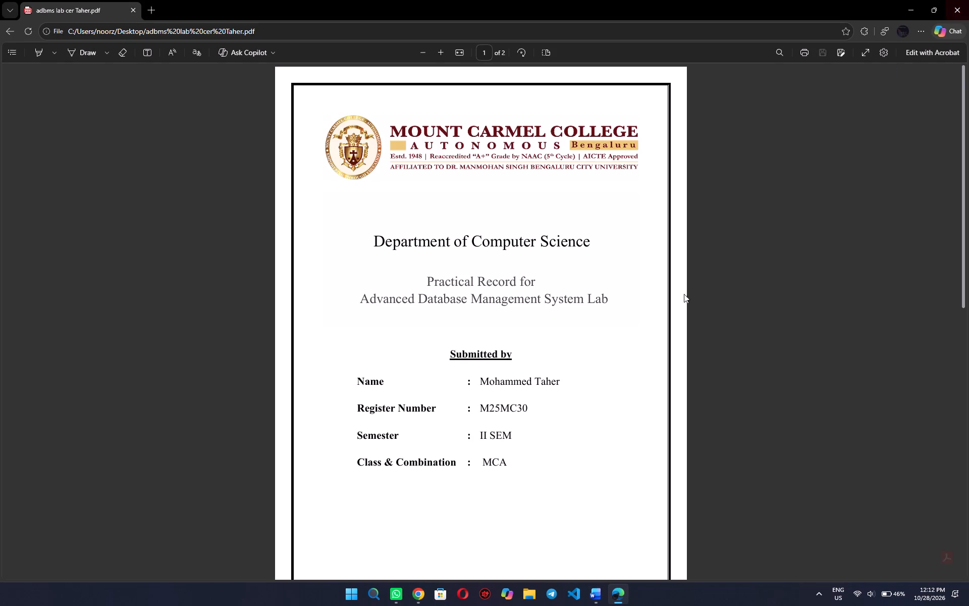
Look through both pages of the exported certificate PDF and close its browser window.
{"action": "scroll", "coordinate": [679, 303], "scroll_direction": "down", "scroll_amount": 7}
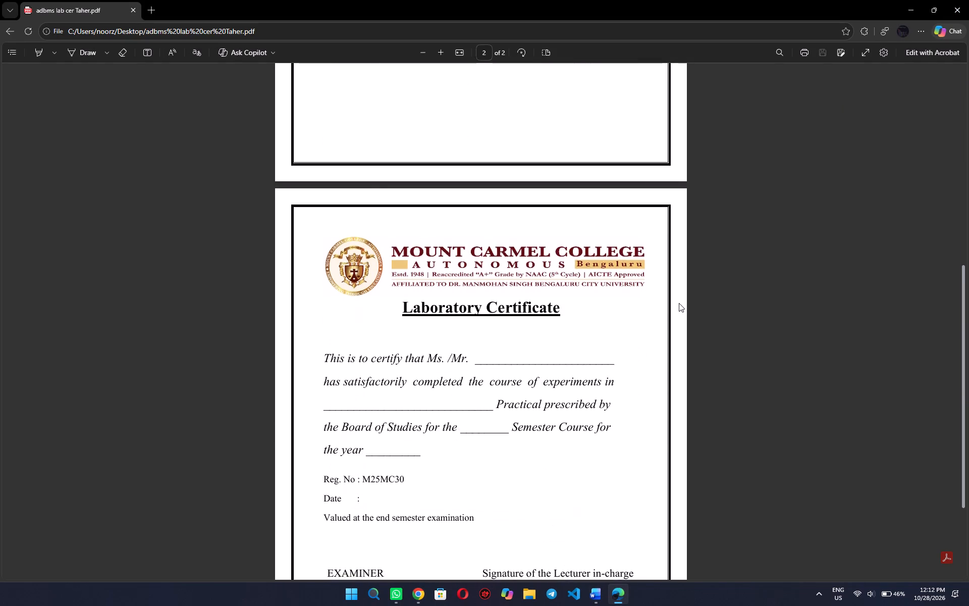
{"action": "scroll", "coordinate": [679, 303], "scroll_direction": "down", "scroll_amount": 2}
{"action": "left_click", "coordinate": [968, 0]}
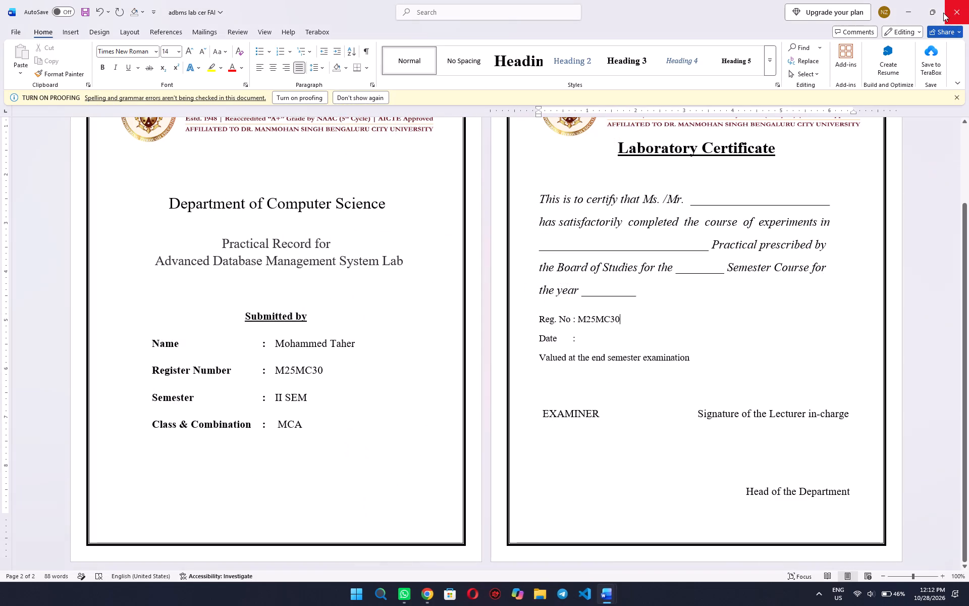
Close the "adbms lab cer FAI" document without saving the changes to the original Word file.
{"action": "left_click", "coordinate": [953, 0]}
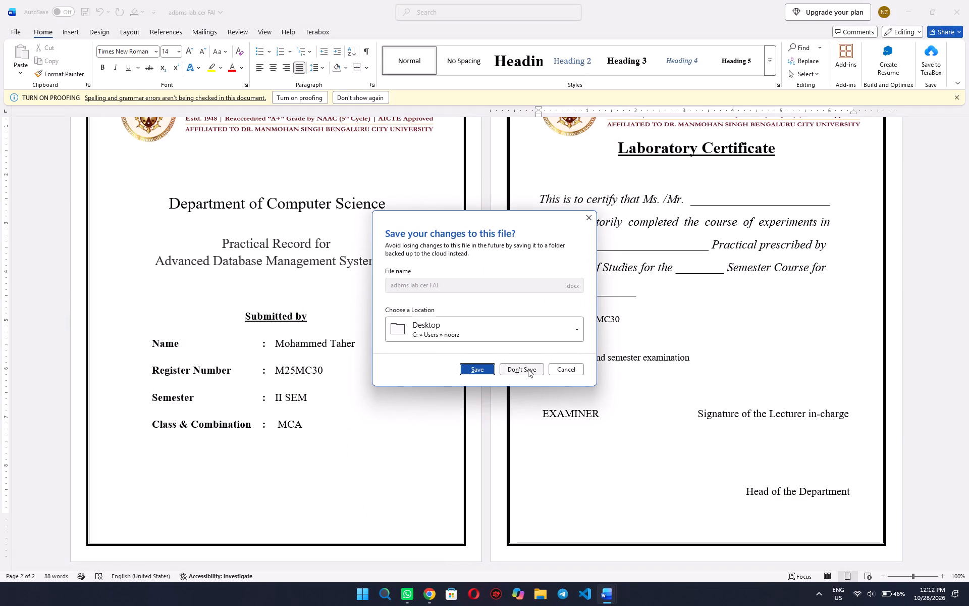
{"action": "left_click", "coordinate": [528, 369]}
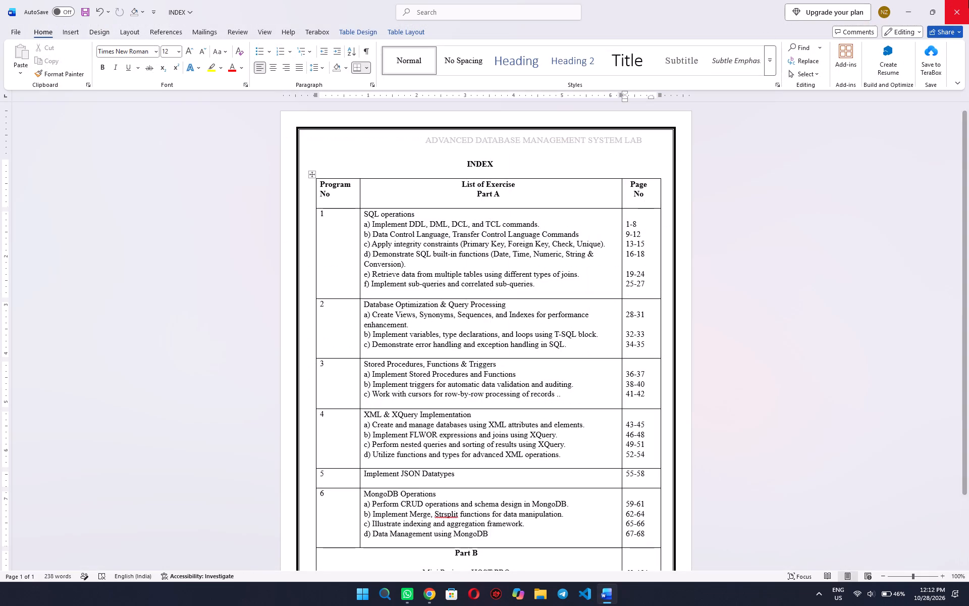
Close the INDEX document.
{"action": "left_click", "coordinate": [968, 0]}
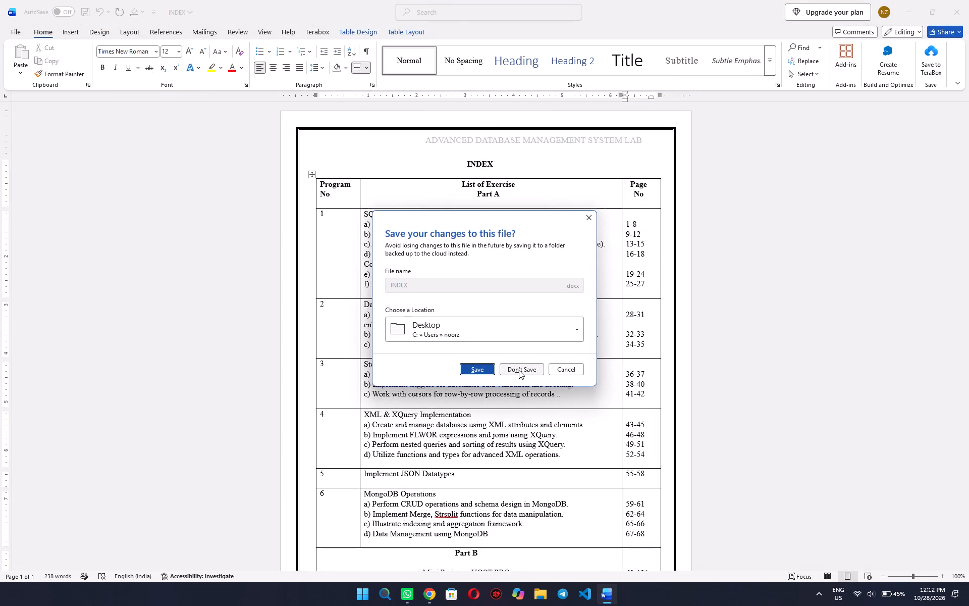